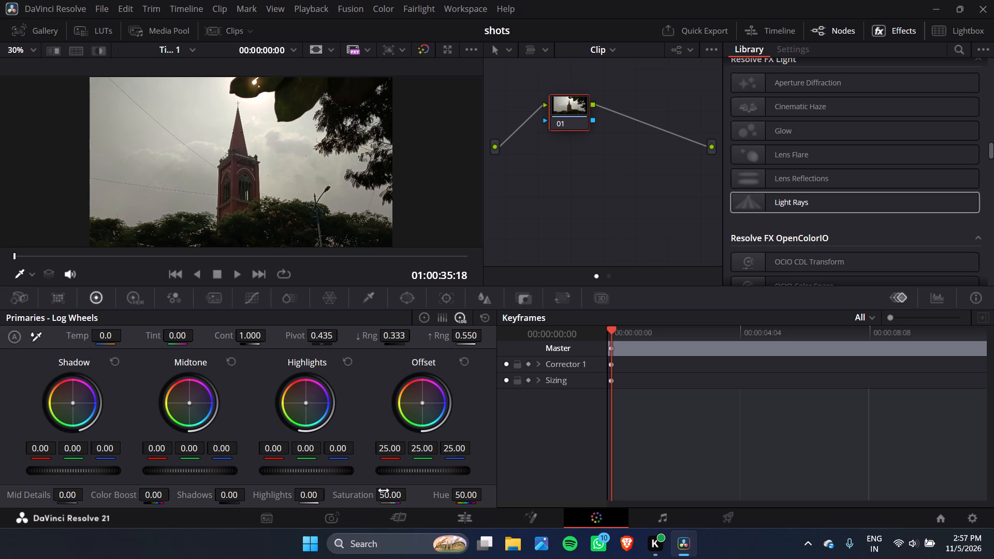
Raise the clip's Saturation to 74.70 in the primaries.
drag(384, 491, 519, 495)
drag(519, 495, 524, 495)
drag(399, 495, 417, 495)
drag(417, 495, 419, 497)
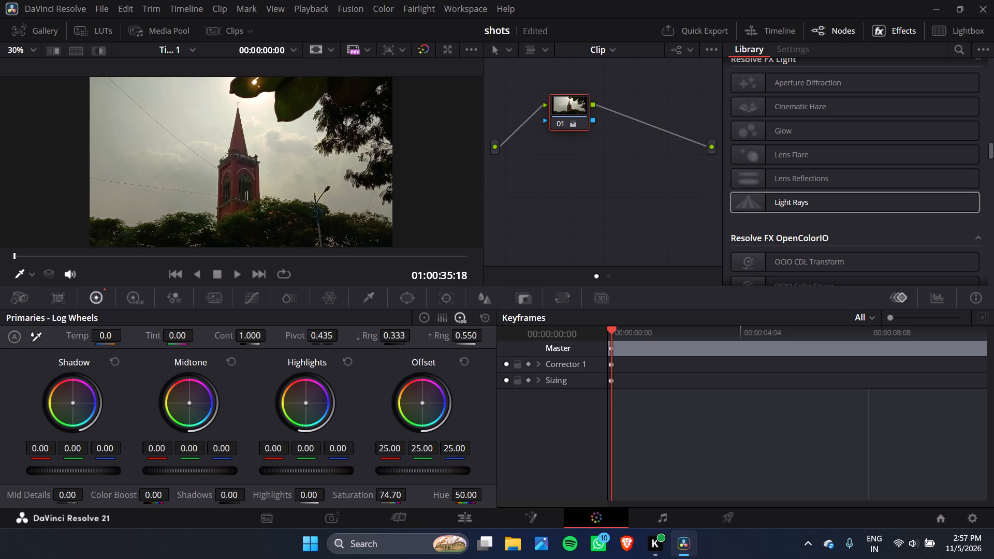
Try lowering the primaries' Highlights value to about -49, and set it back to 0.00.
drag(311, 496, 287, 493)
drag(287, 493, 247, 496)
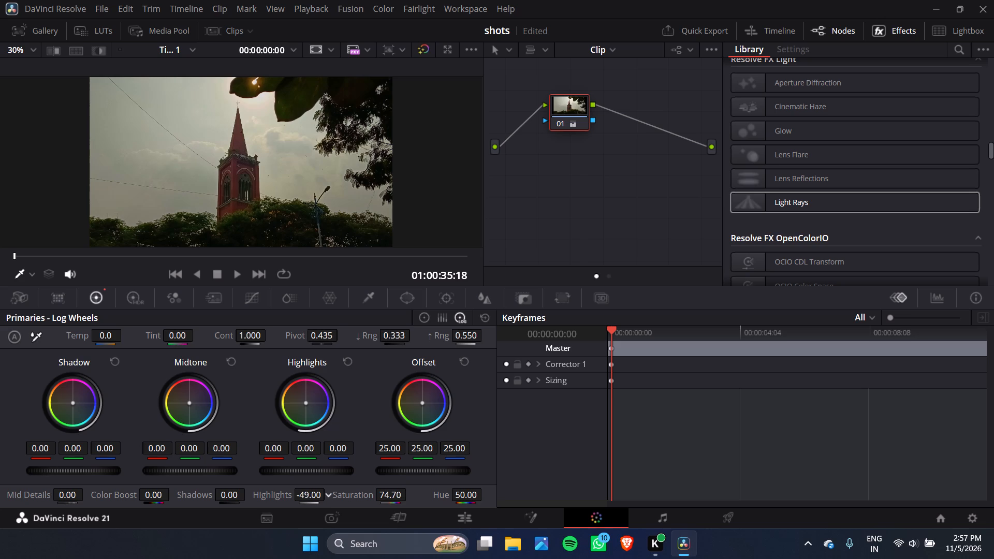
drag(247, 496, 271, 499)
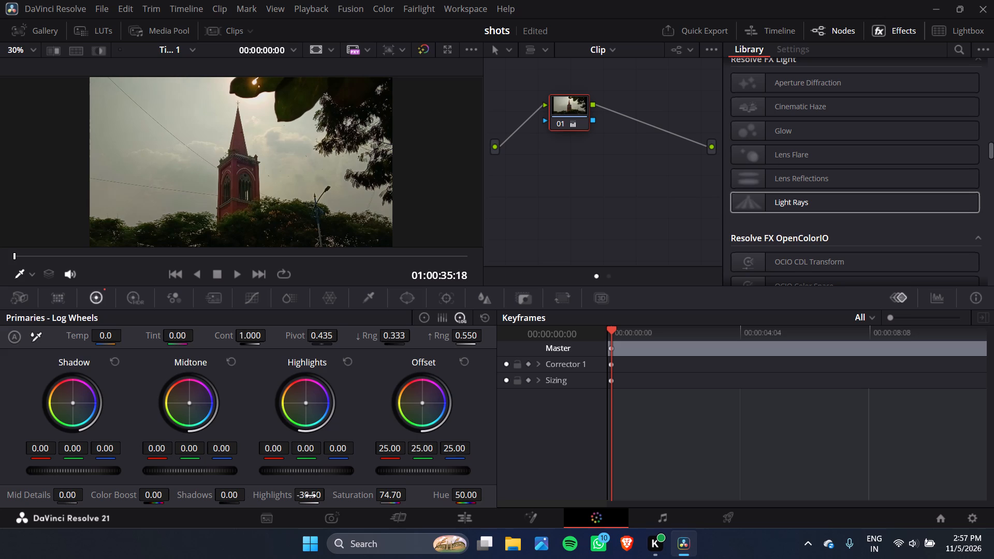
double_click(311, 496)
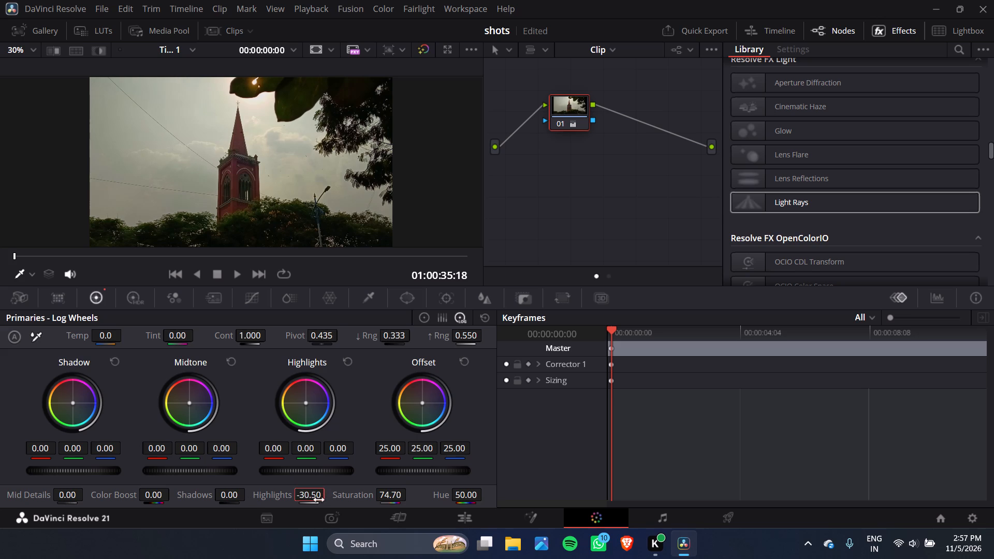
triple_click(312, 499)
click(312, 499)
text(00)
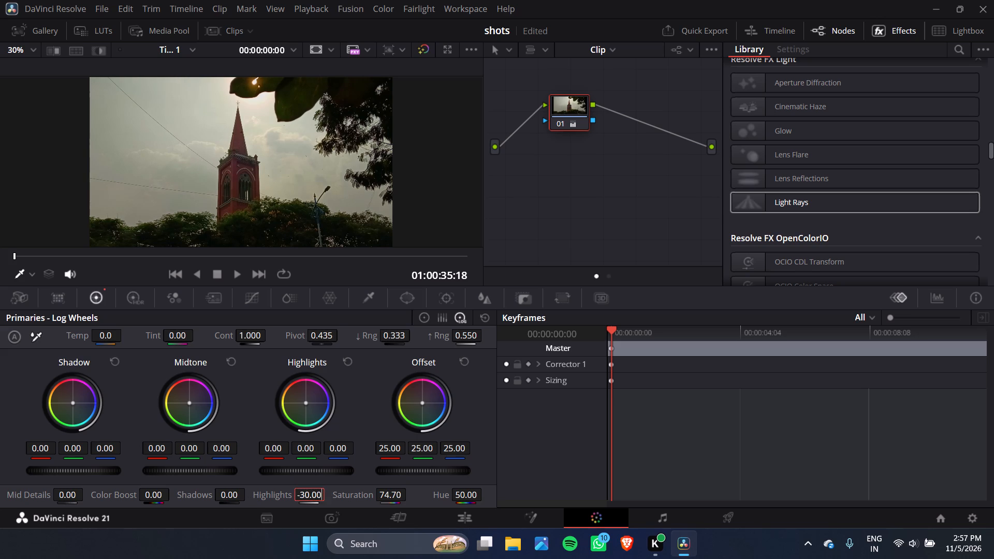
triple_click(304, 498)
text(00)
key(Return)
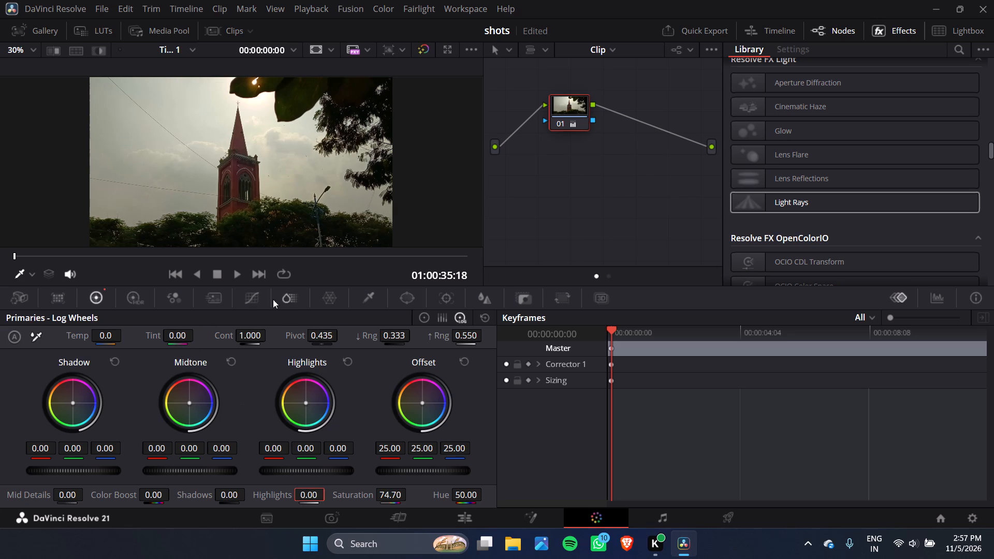
Add three control points to the Y custom curve, one each in the shadows, midtones and highlights.
click(256, 293)
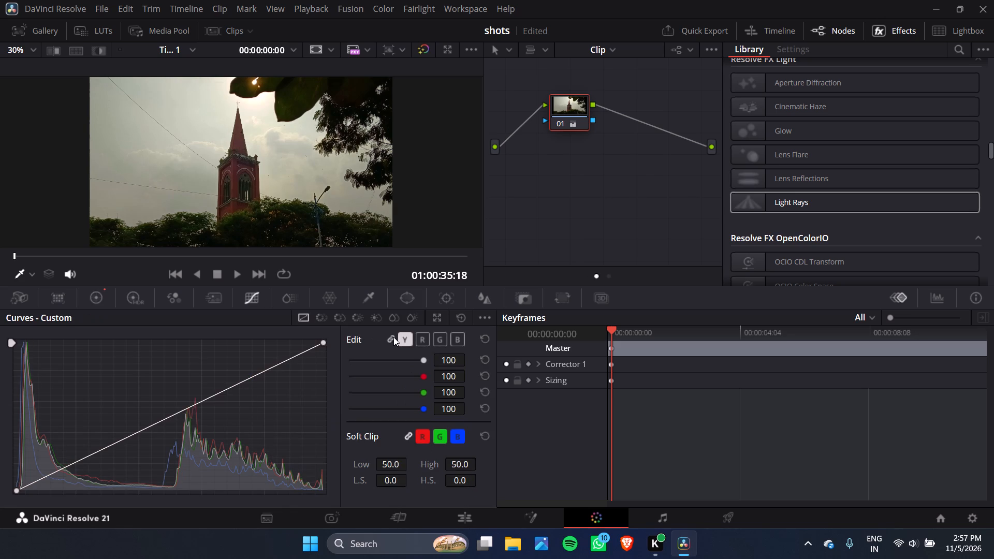
click(393, 337)
click(393, 337)
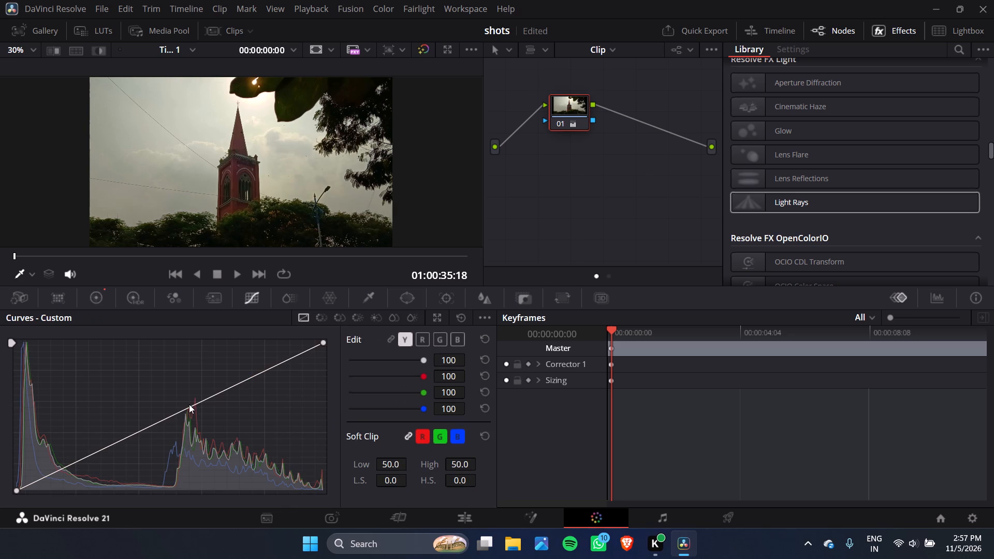
click(189, 404)
click(274, 364)
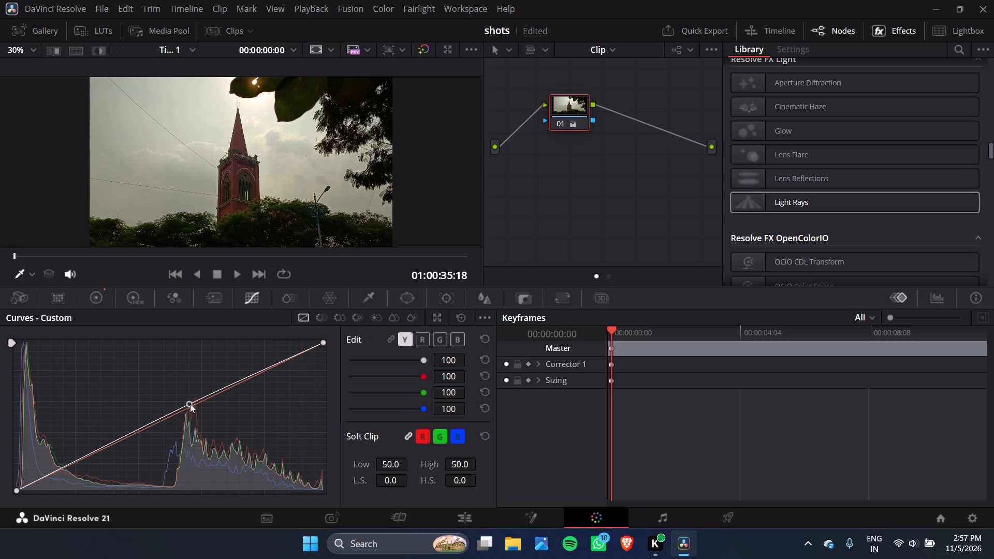
click(79, 459)
Pull the Y curve's midtone point well below the diagonal and shift its highlights point slightly below it to darken the sky.
drag(191, 402, 191, 402)
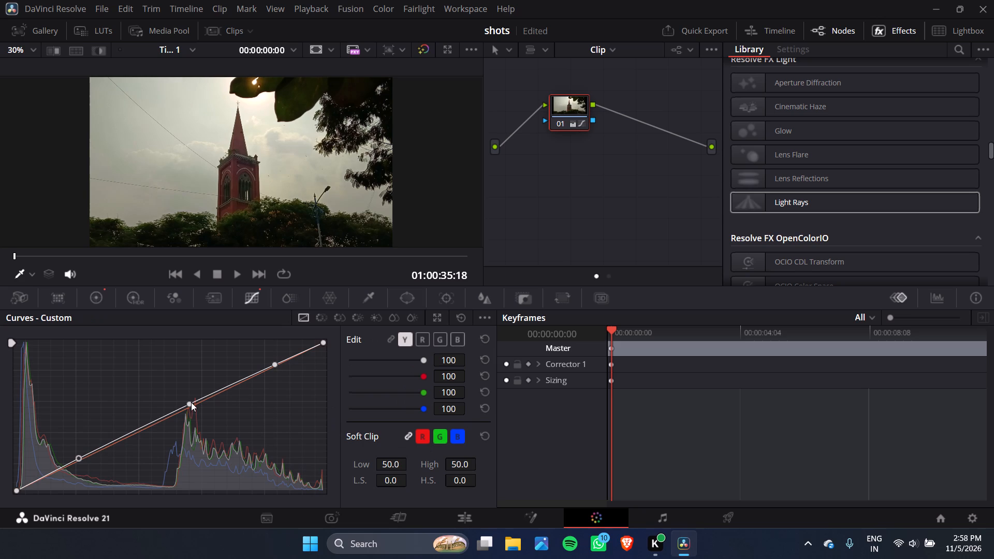
drag(191, 402, 209, 433)
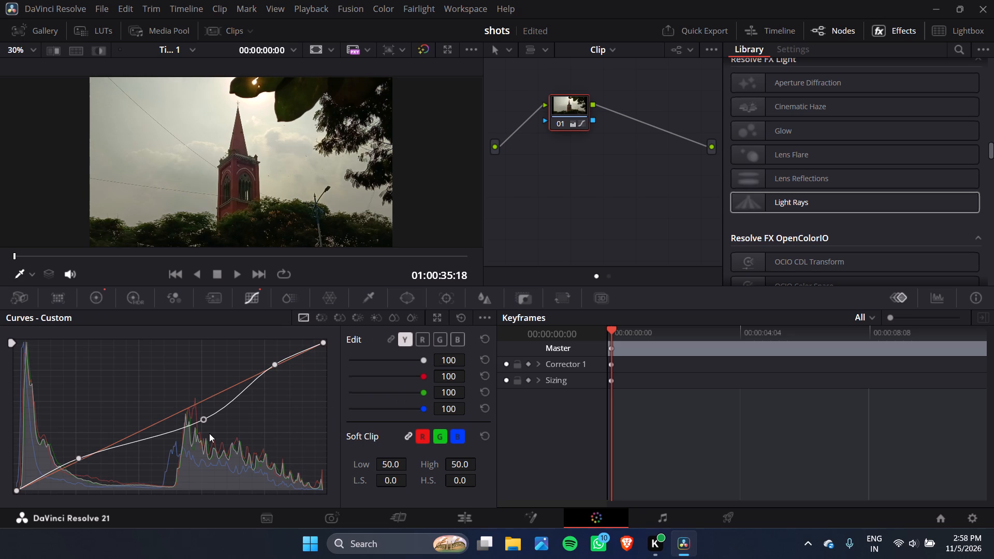
drag(209, 433, 200, 422)
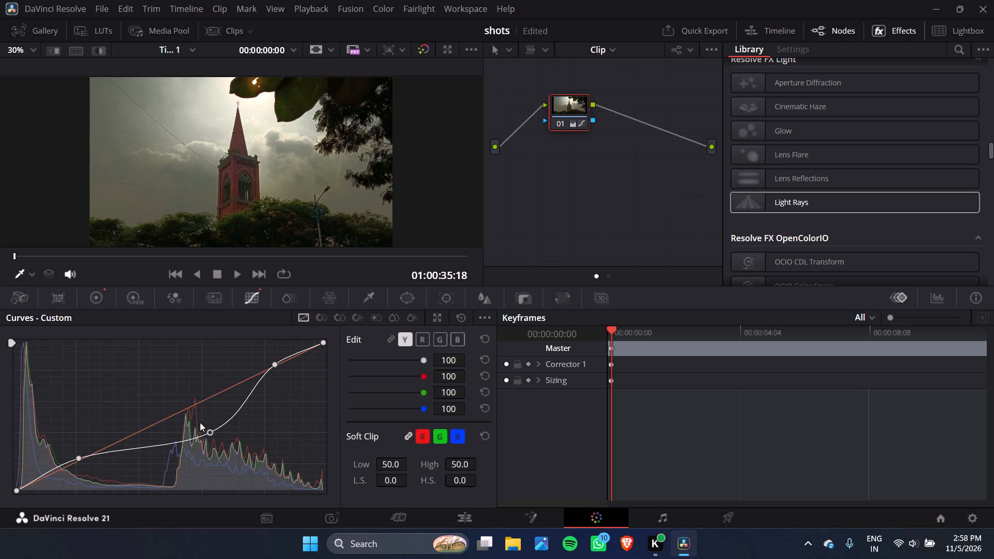
drag(200, 422, 201, 421)
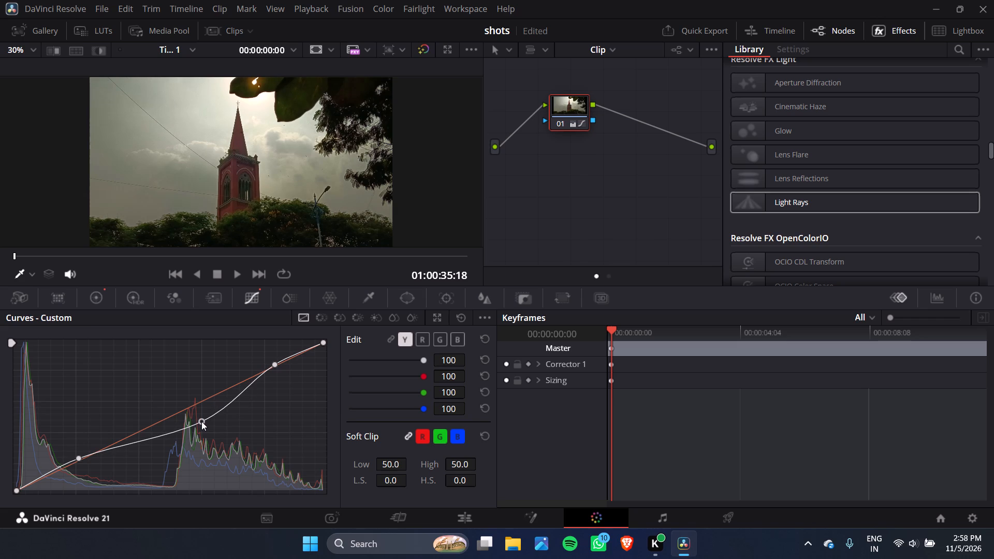
drag(275, 363, 293, 372)
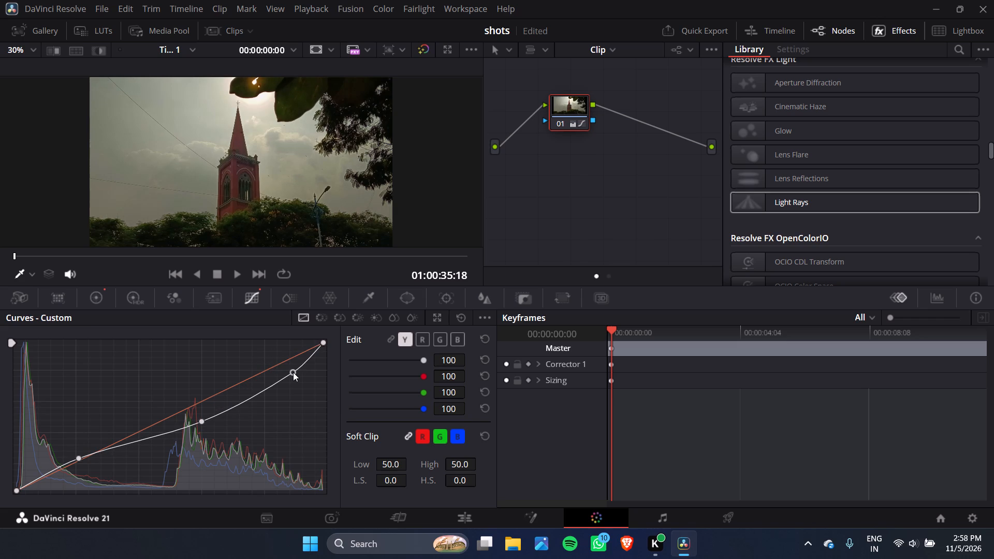
drag(293, 372, 283, 352)
drag(283, 352, 293, 369)
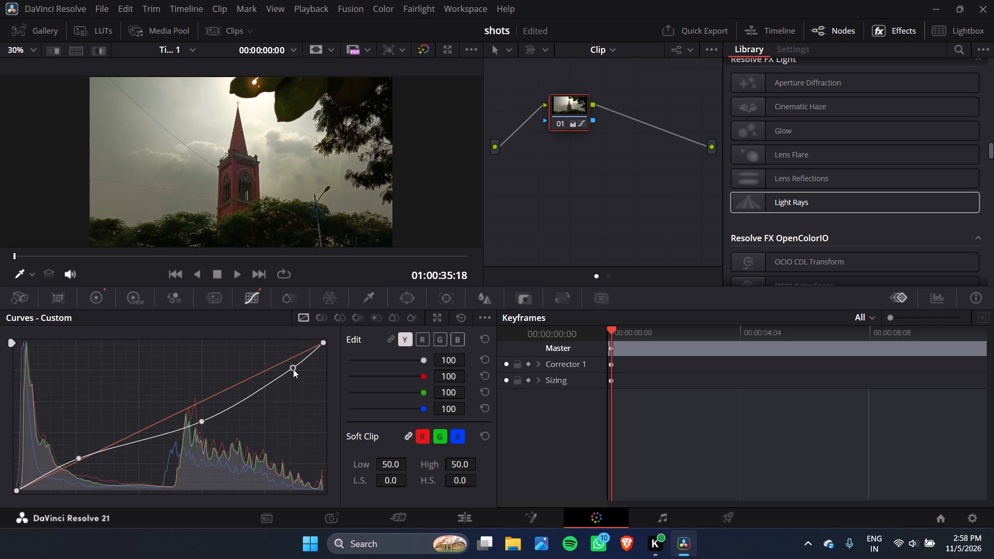
drag(293, 369, 293, 364)
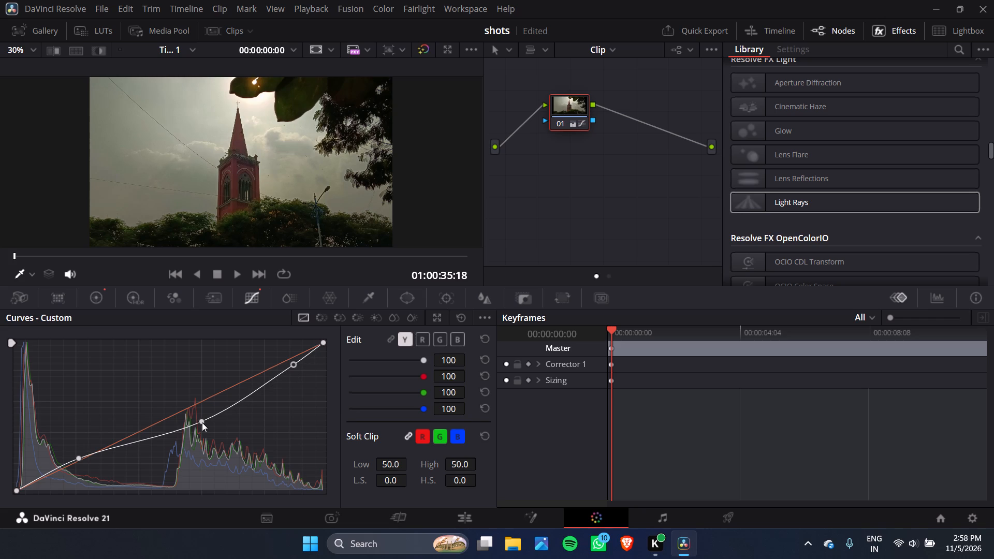
drag(202, 422, 202, 427)
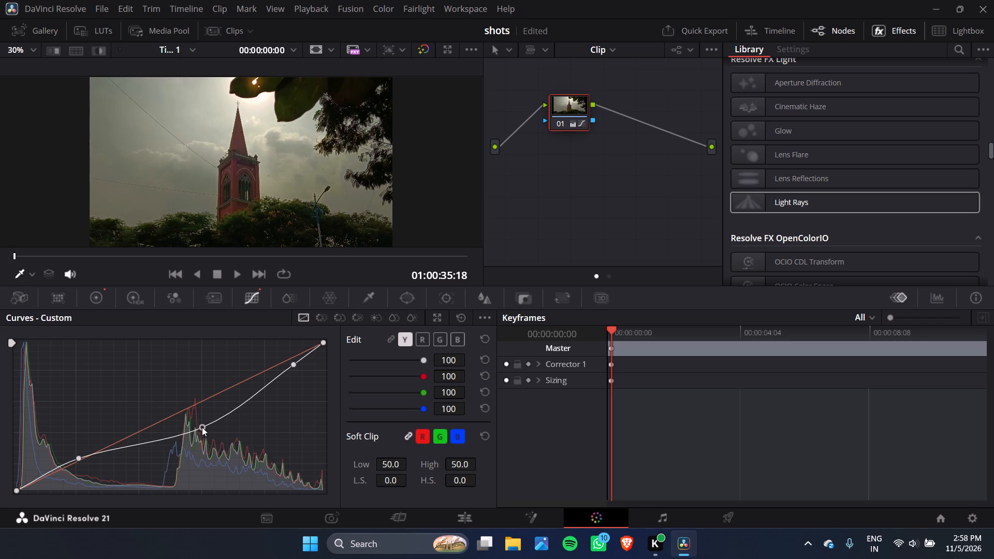
drag(202, 427, 205, 427)
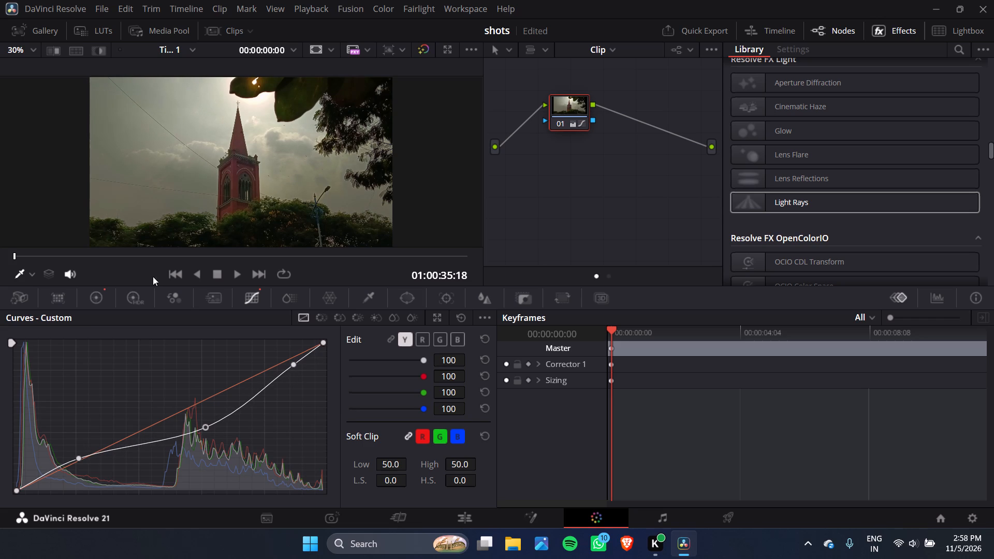
Tint the Highlights log wheel toward warm yellow, at red 0.05, green 0.03 and blue -0.48.
click(100, 305)
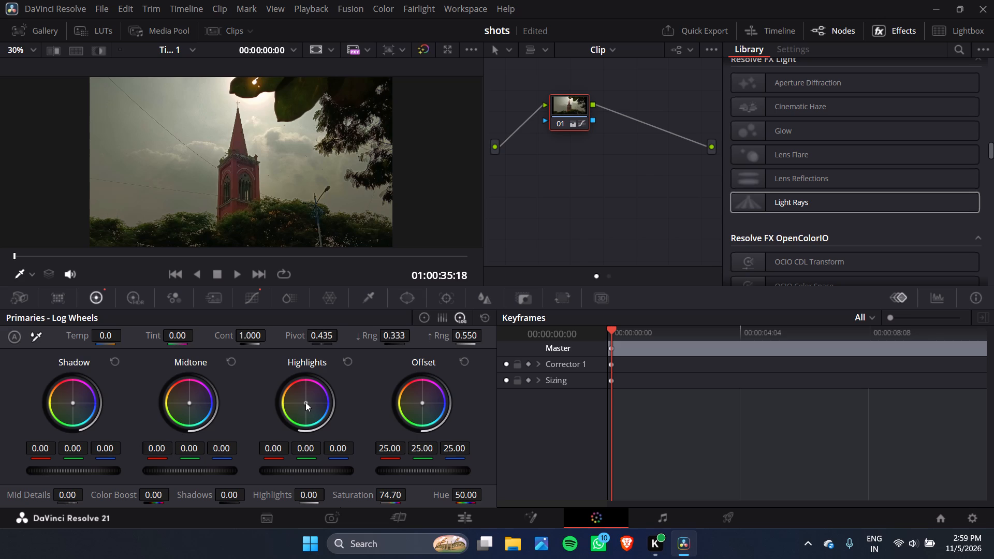
drag(305, 402, 325, 419)
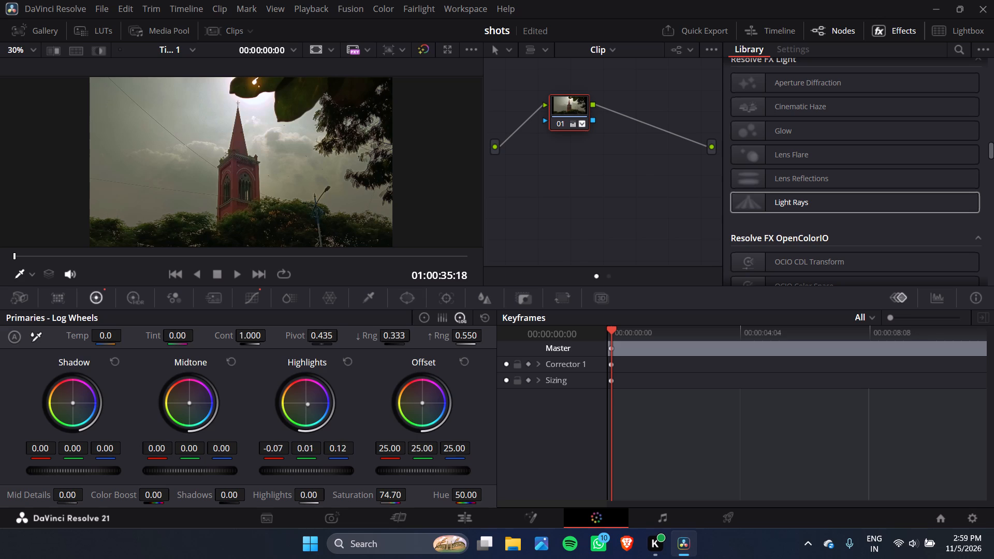
drag(325, 419, 341, 447)
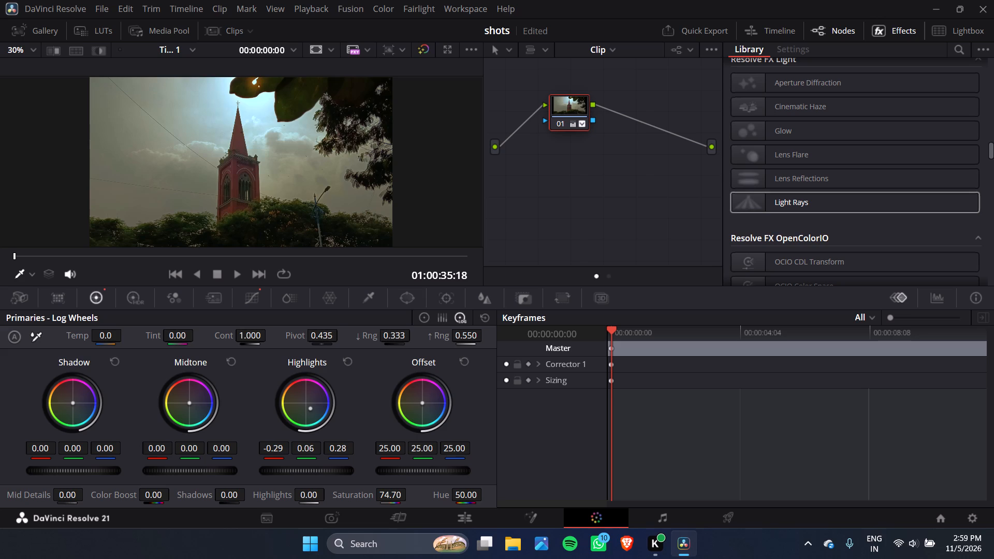
drag(341, 447, 259, 400)
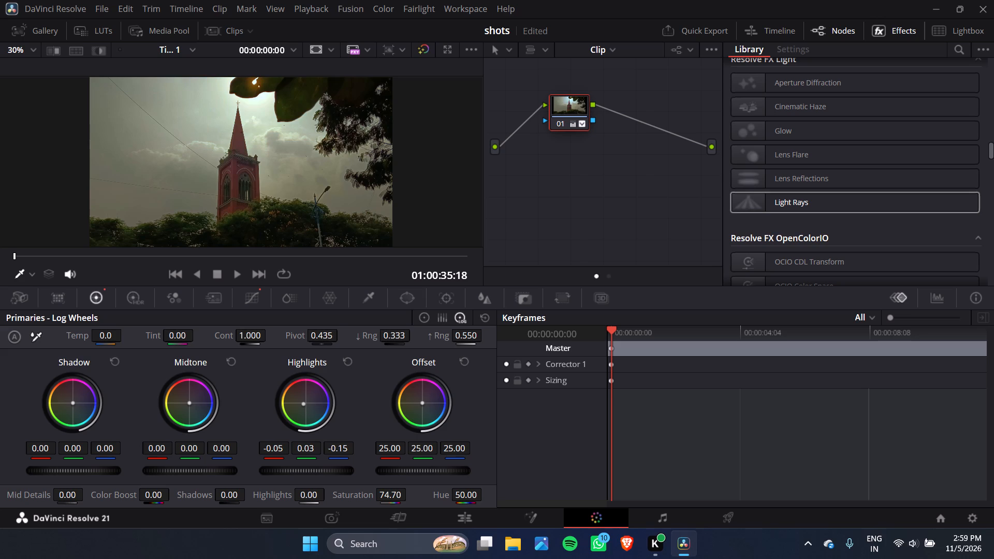
drag(259, 400, 244, 386)
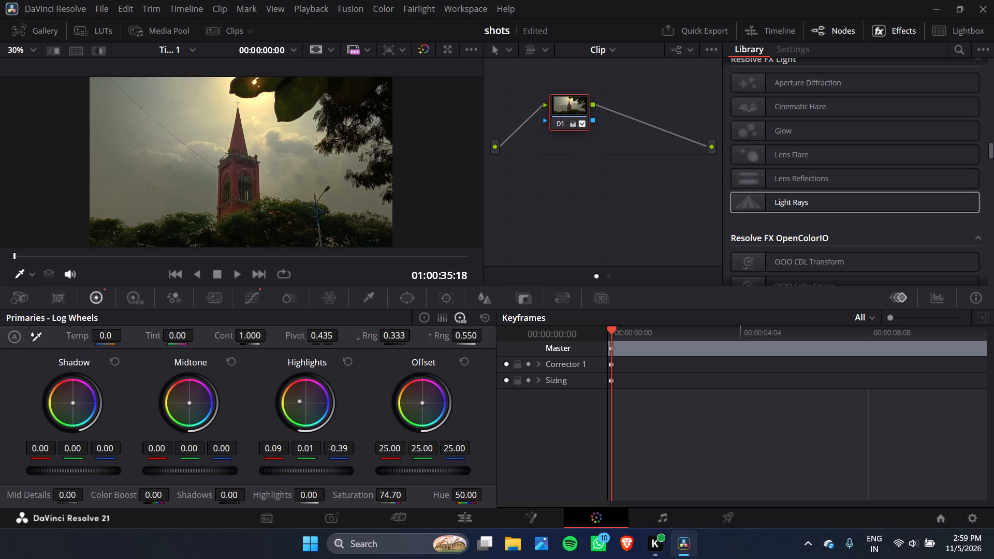
drag(244, 386, 231, 375)
drag(231, 375, 232, 384)
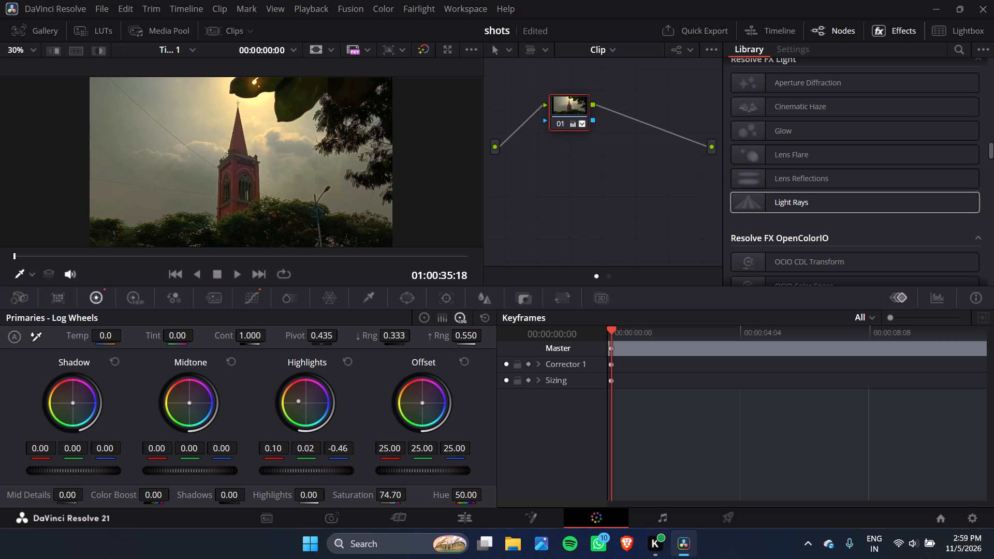
drag(232, 384, 228, 392)
Reset the Offset wheel and all the Primaries Log Wheels adjustments.
click(464, 360)
click(483, 317)
Add a parallel node alongside node 01 of the church tower clip's grade.
right_click(569, 105)
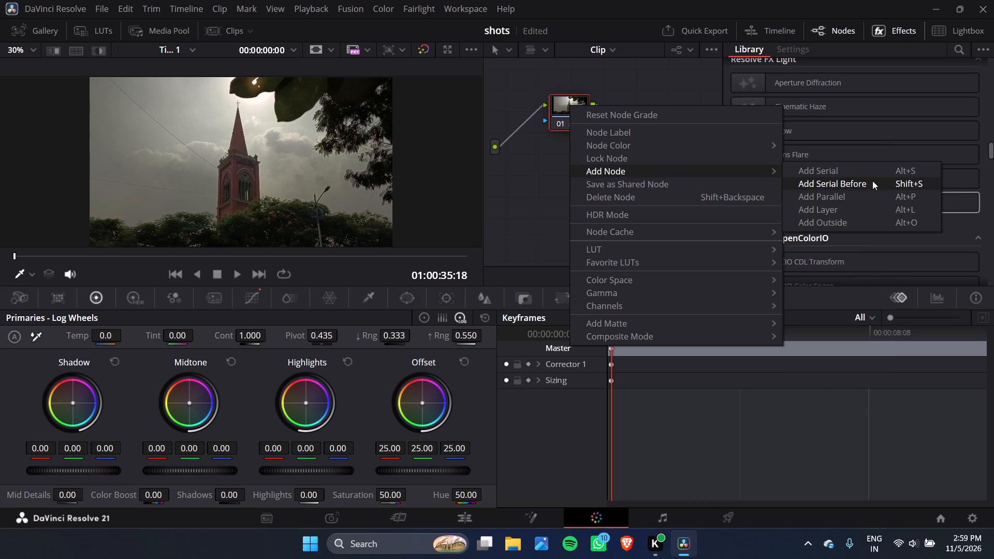
click(882, 193)
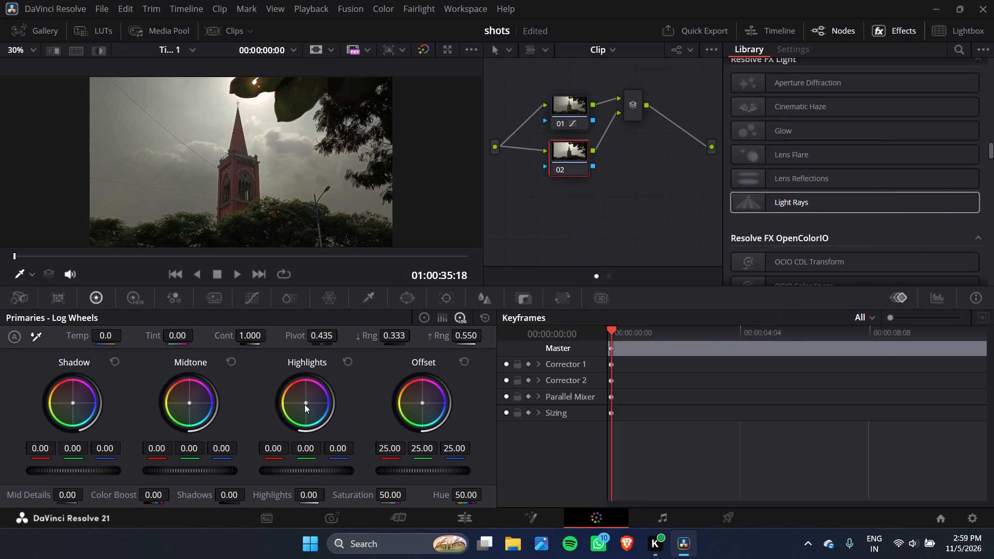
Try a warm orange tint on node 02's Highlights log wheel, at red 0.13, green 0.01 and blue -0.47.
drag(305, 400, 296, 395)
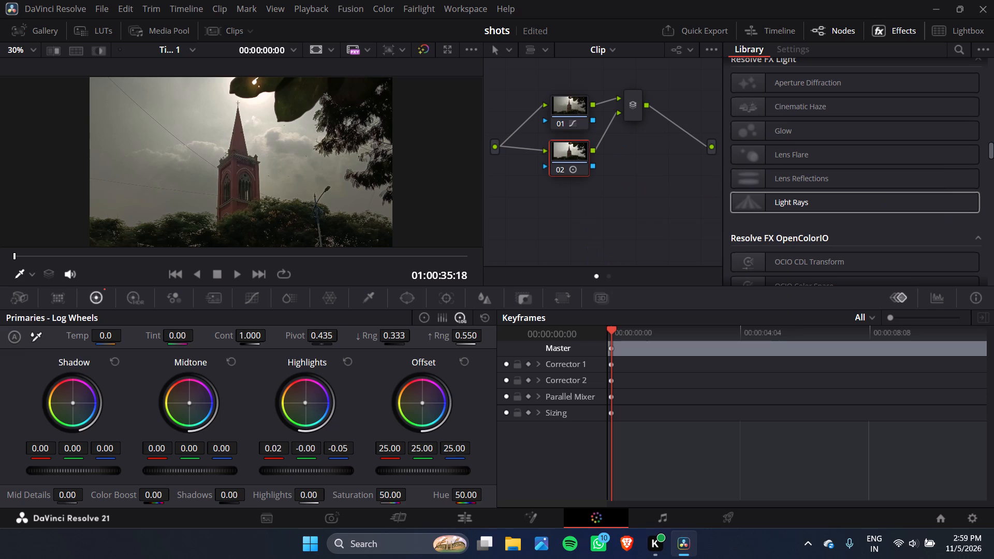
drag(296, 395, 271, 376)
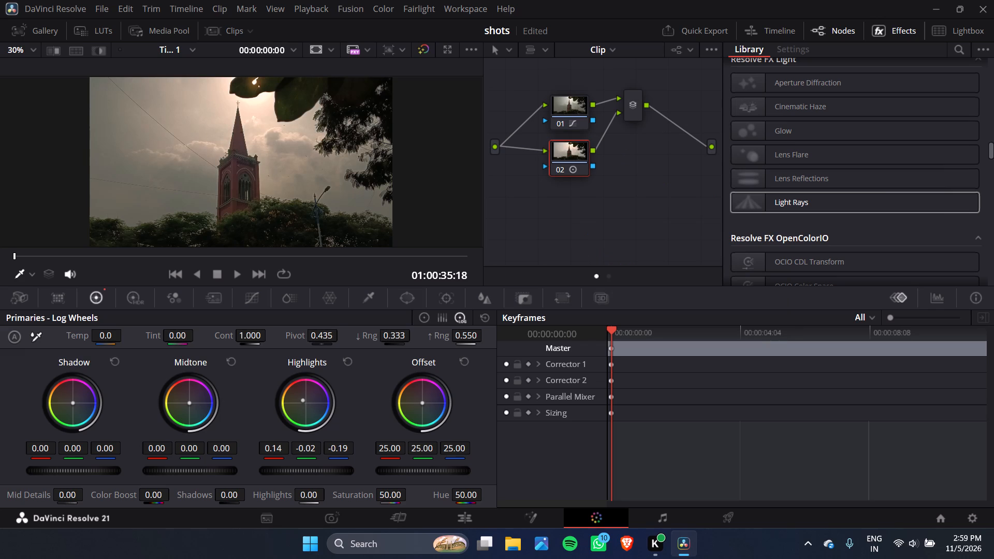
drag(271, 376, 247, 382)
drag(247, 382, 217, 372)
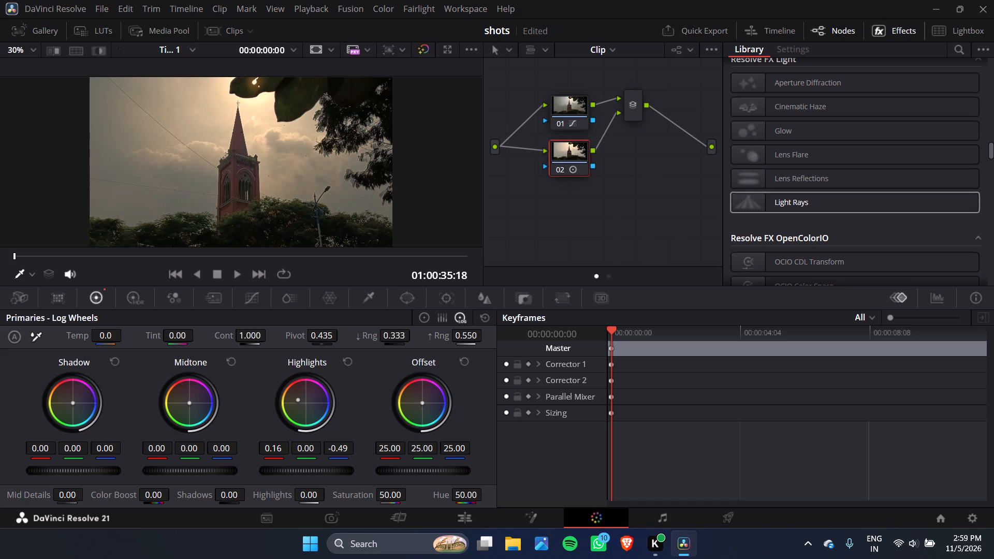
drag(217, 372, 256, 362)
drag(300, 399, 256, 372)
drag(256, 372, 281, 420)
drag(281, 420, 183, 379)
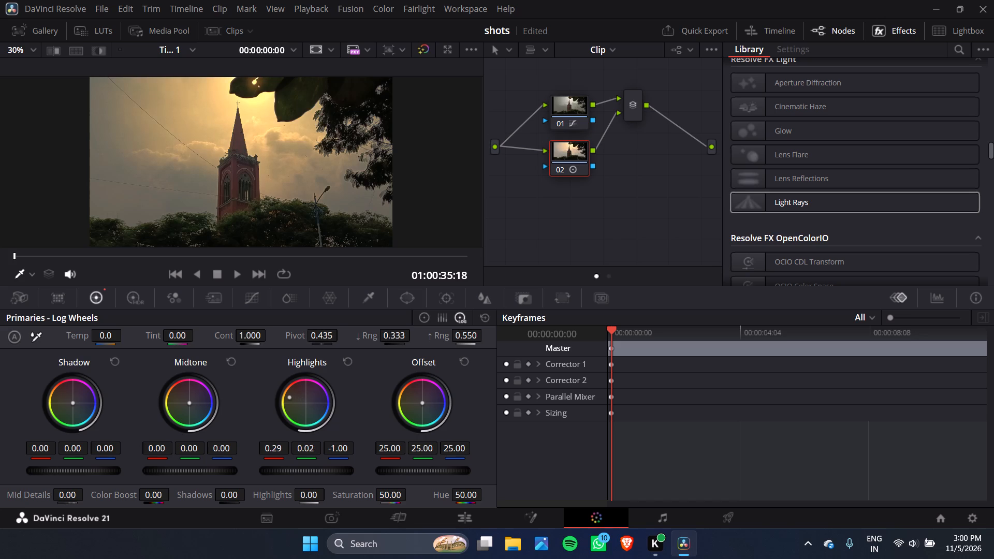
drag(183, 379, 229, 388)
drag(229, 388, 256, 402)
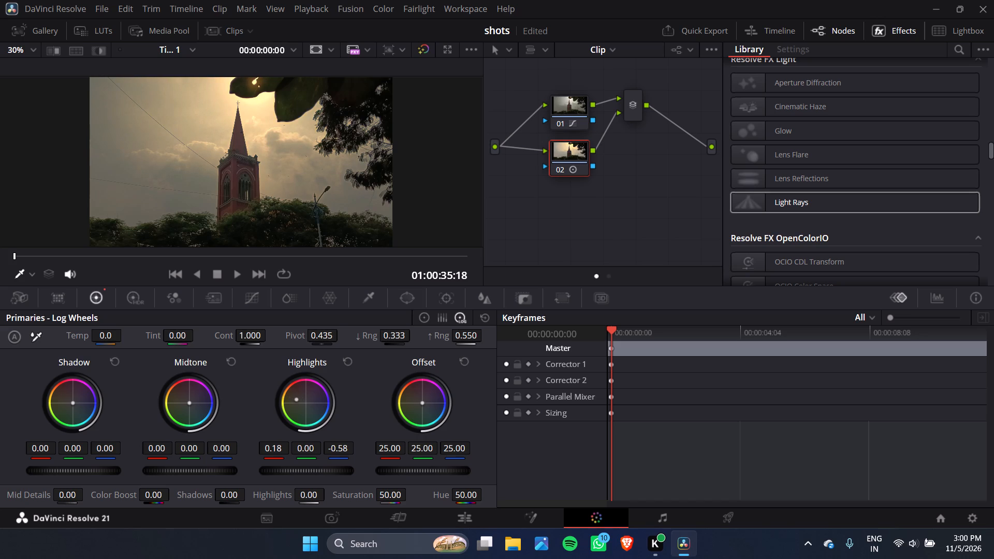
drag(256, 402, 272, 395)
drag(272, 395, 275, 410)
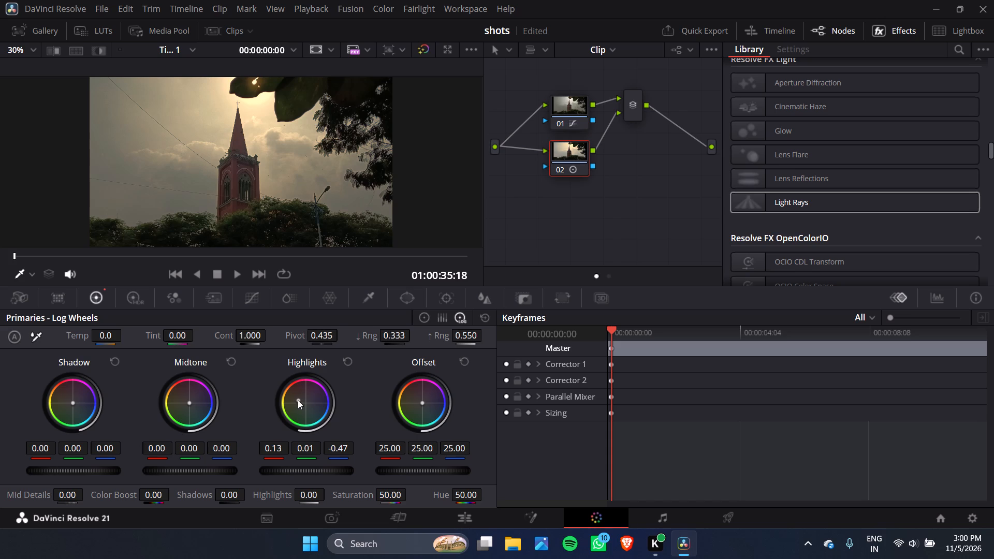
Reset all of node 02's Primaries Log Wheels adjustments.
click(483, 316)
Tint node 01's Highlights log wheel toward warm orange, at red 0.48, green -0.08 and blue -0.61.
click(567, 104)
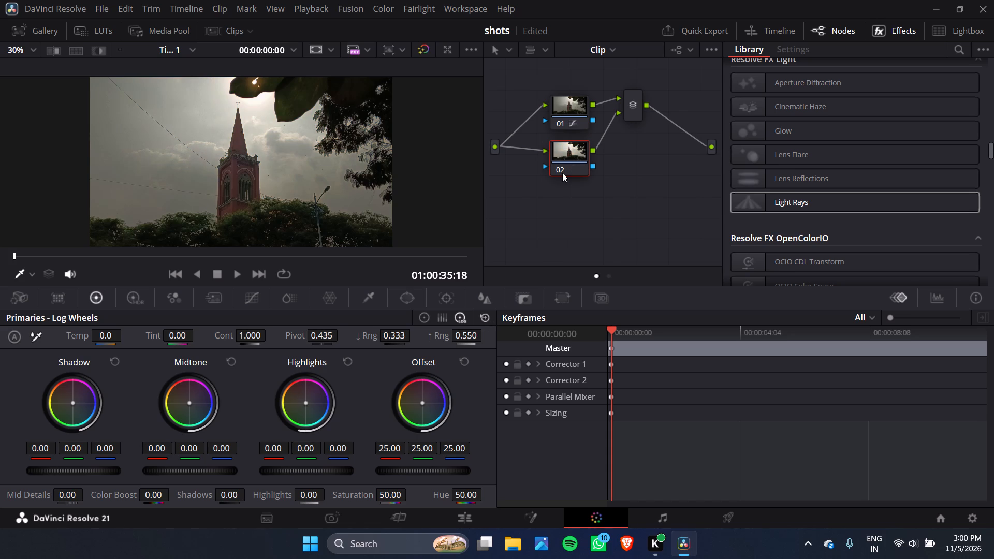
drag(303, 399, 204, 307)
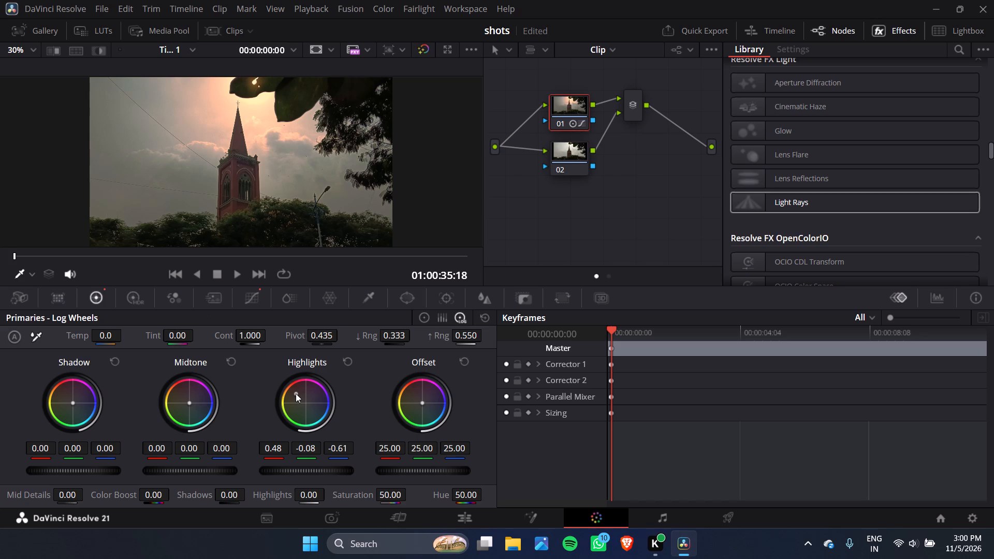
Move the playhead to 01:00:25:06 on the earlier graded church tower clip and open its color grade for reference.
click(467, 521)
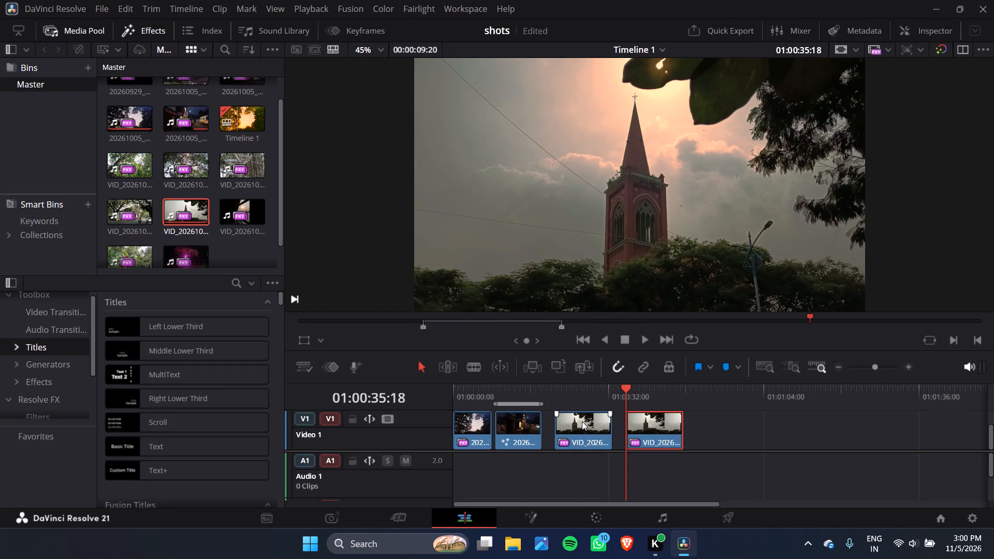
click(576, 389)
click(582, 417)
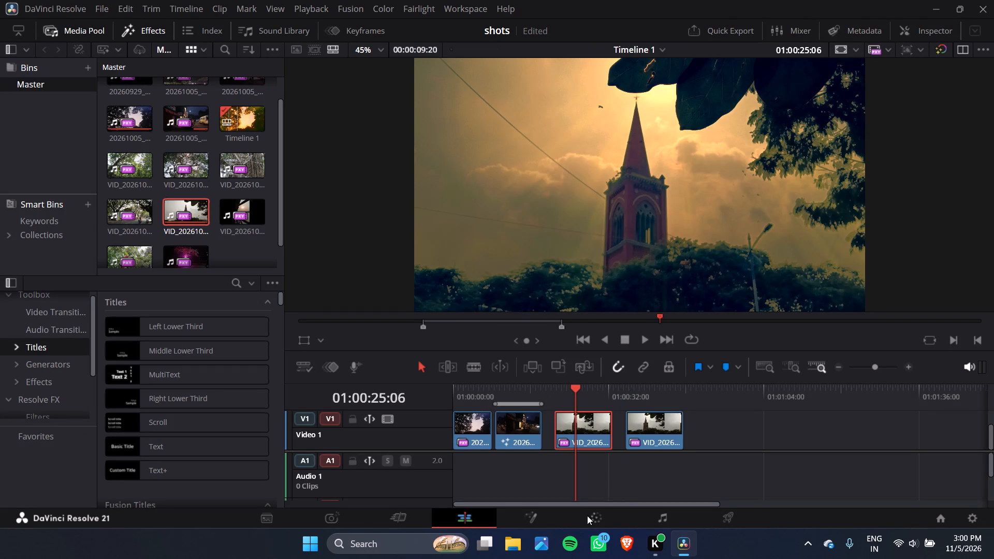
click(607, 517)
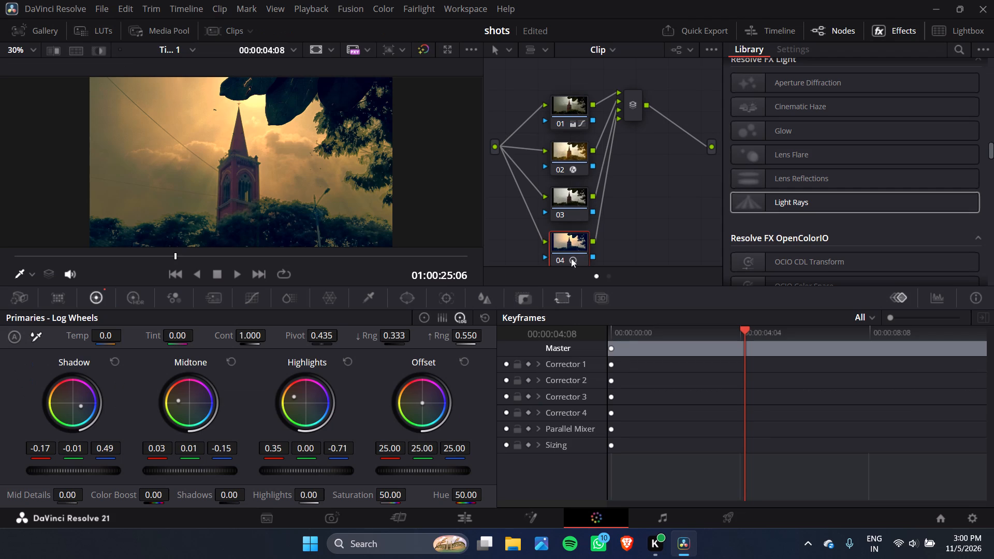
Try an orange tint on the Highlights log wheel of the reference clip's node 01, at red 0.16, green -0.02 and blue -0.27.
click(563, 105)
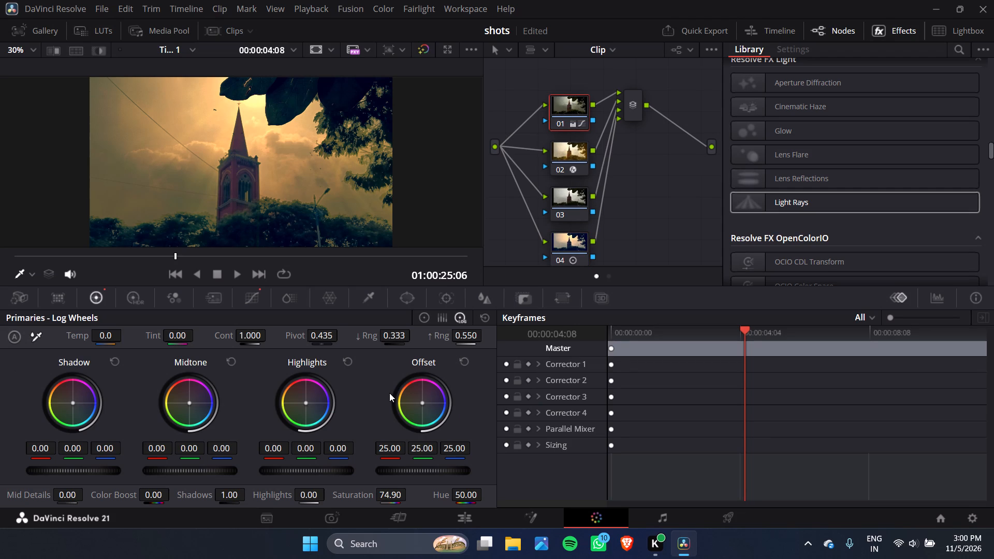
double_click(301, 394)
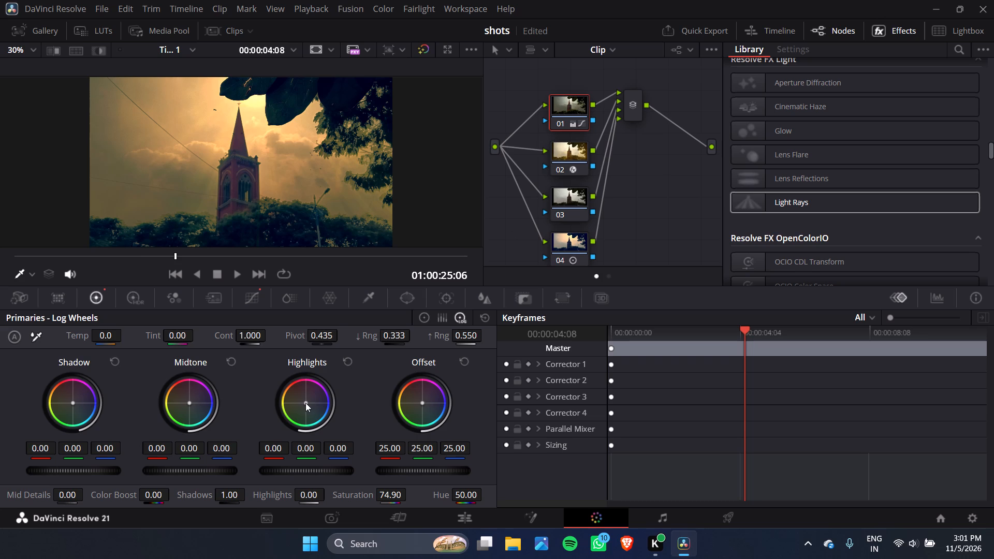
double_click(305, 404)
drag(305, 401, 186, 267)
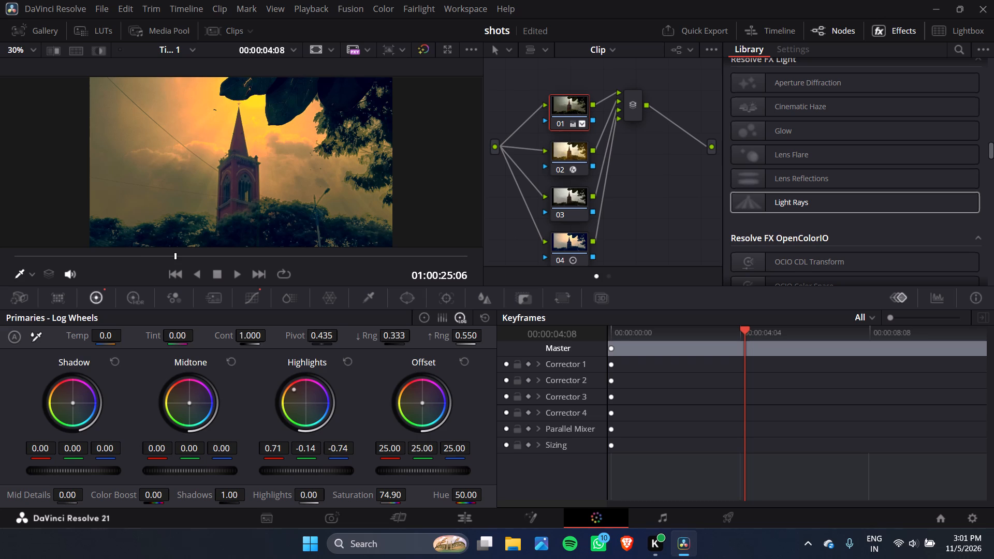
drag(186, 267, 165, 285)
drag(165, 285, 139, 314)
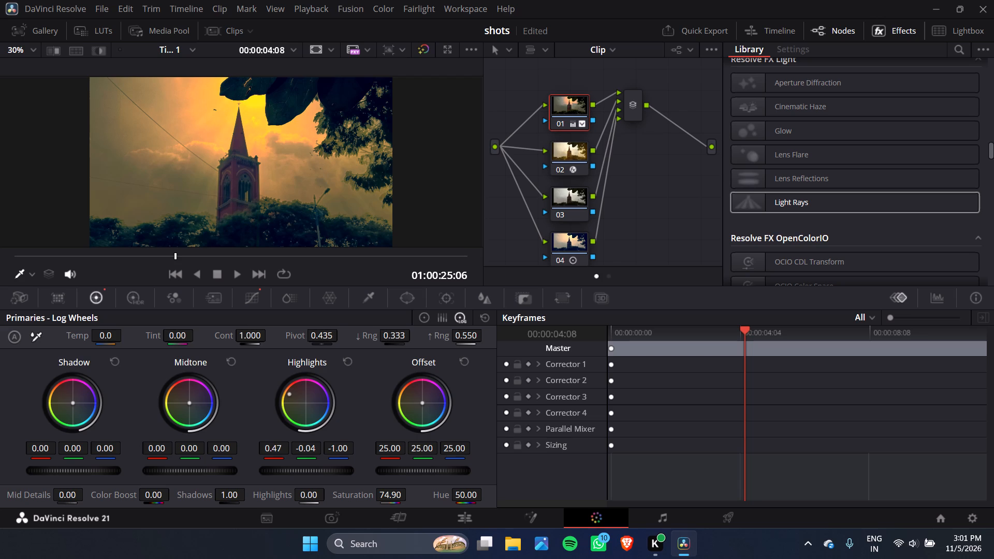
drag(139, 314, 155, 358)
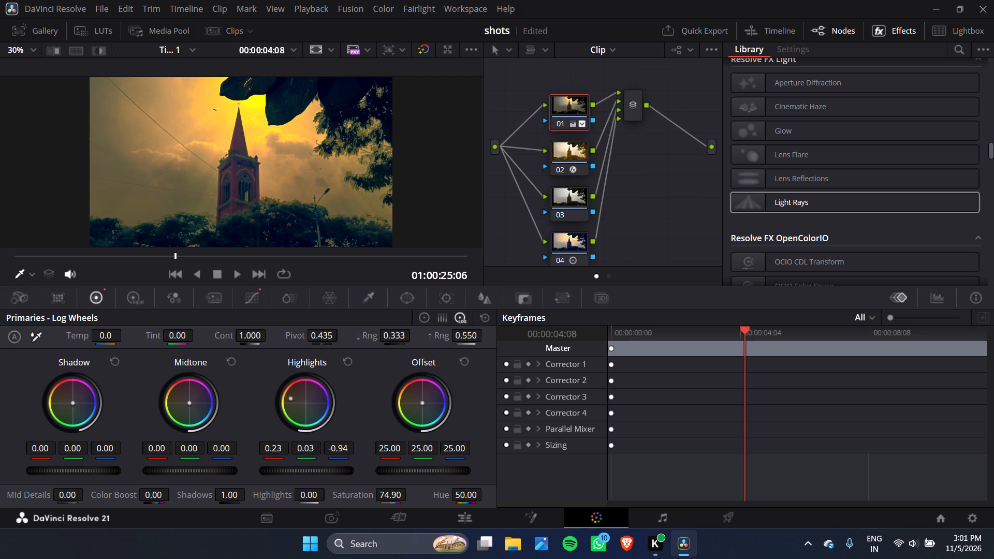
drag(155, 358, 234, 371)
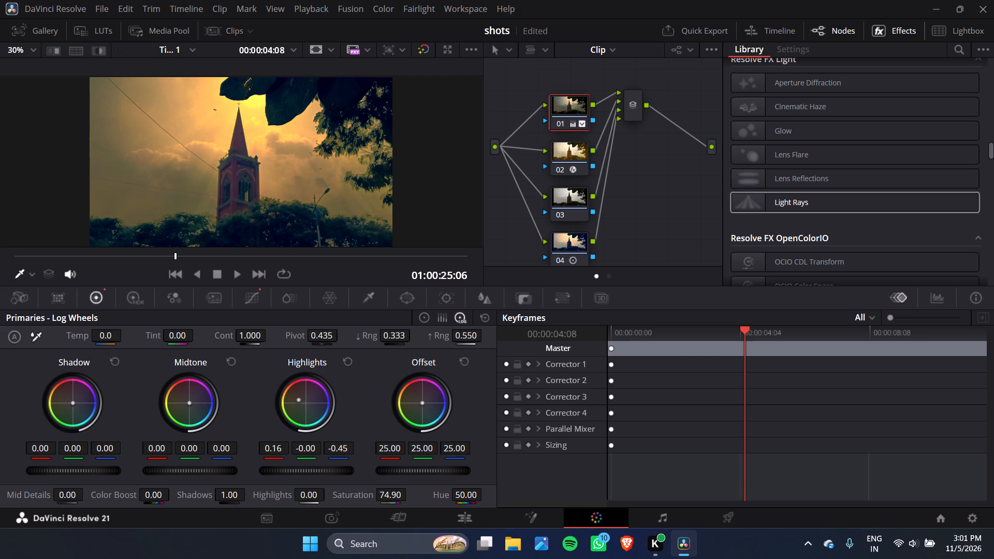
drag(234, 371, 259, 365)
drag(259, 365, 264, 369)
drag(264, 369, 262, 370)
Disable and re-enable the reference clip's node 01 to compare the image with and without it.
click(562, 121)
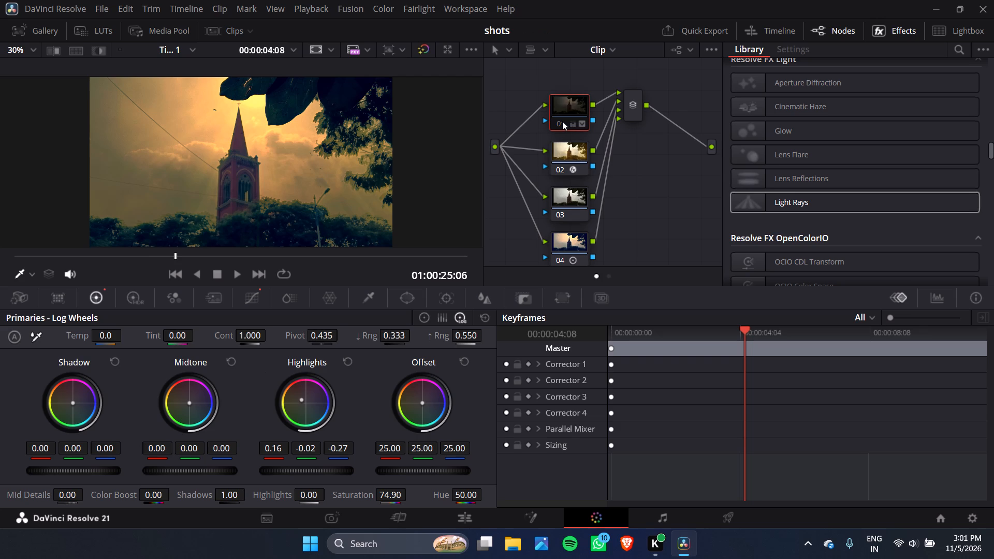
click(562, 121)
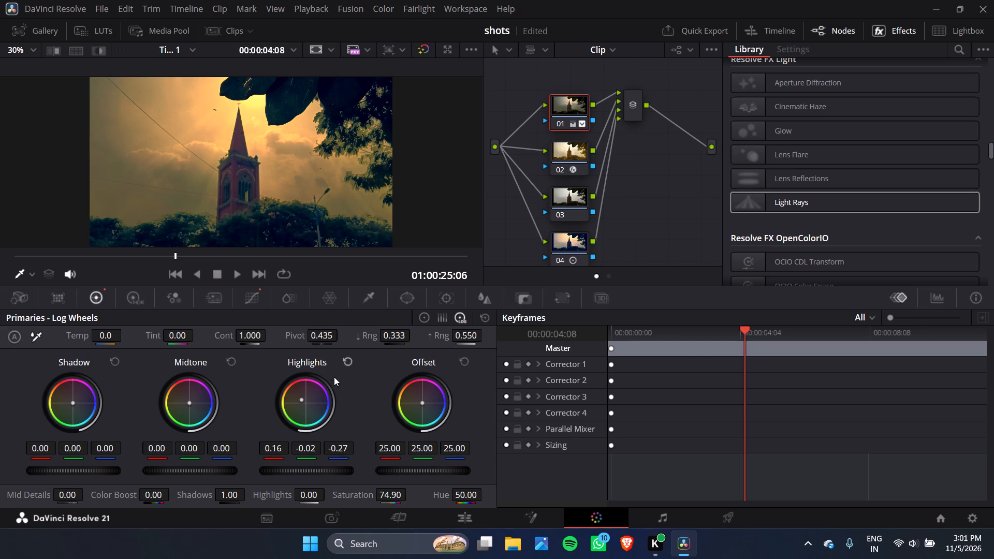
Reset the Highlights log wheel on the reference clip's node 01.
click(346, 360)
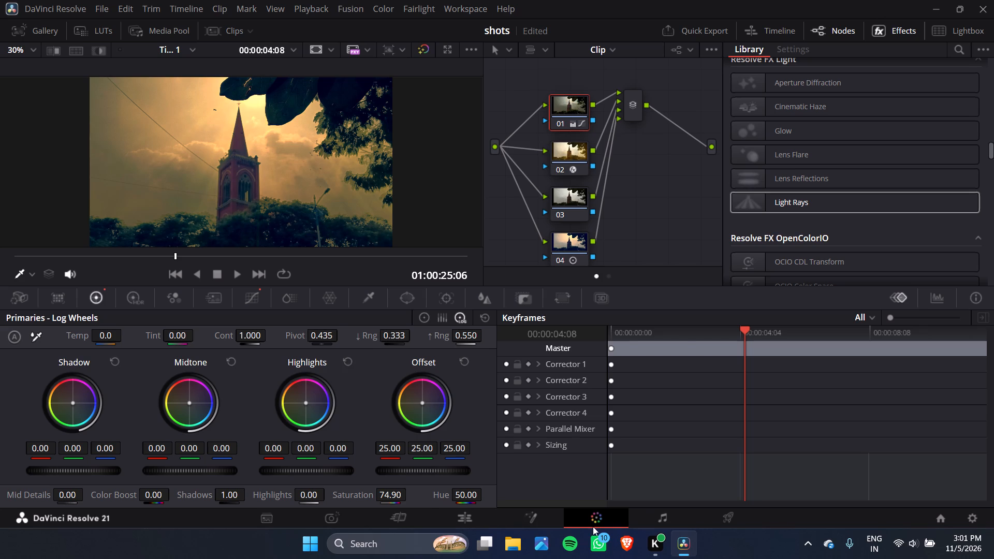
Move the playhead to 01:00:39:02 on the last church tower clip and open its color grade.
click(458, 517)
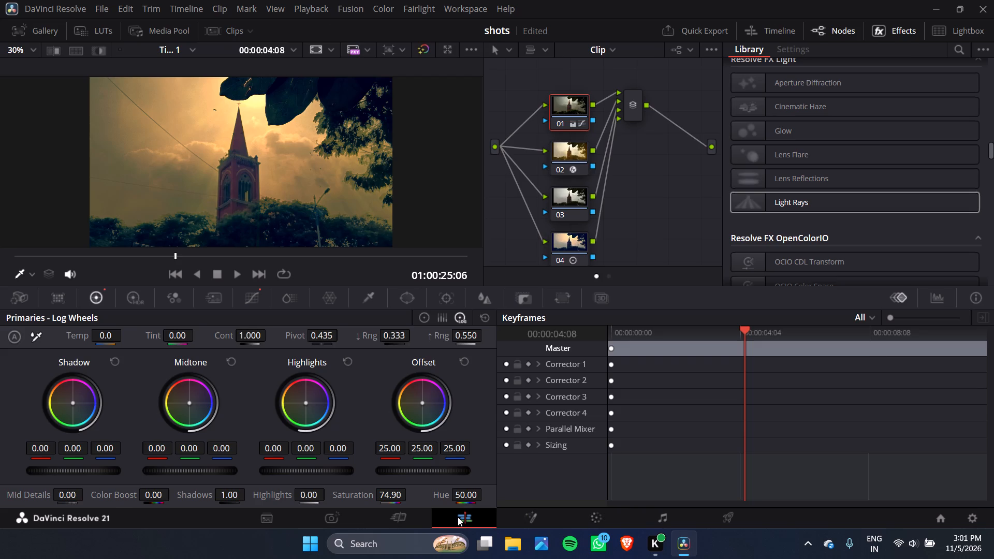
click(654, 428)
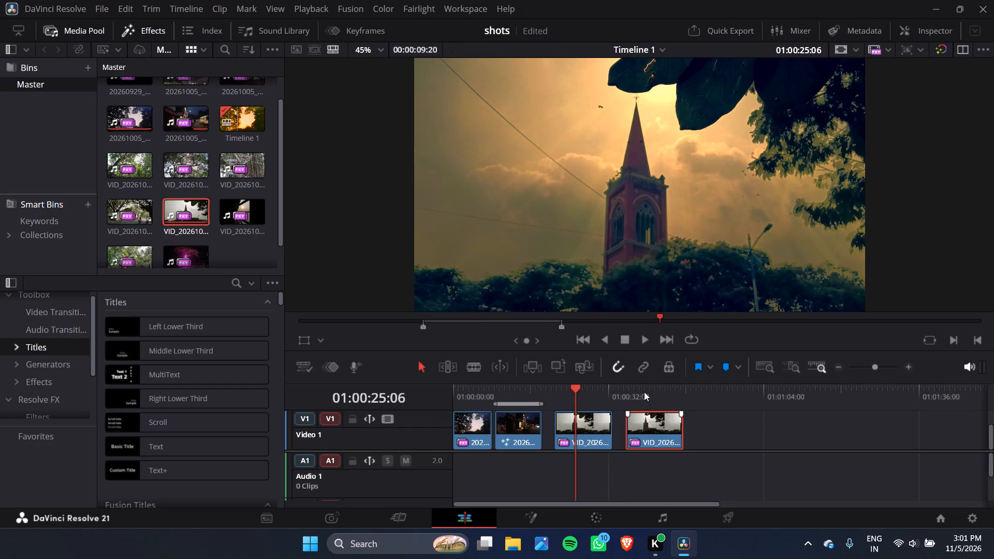
click(642, 392)
click(661, 515)
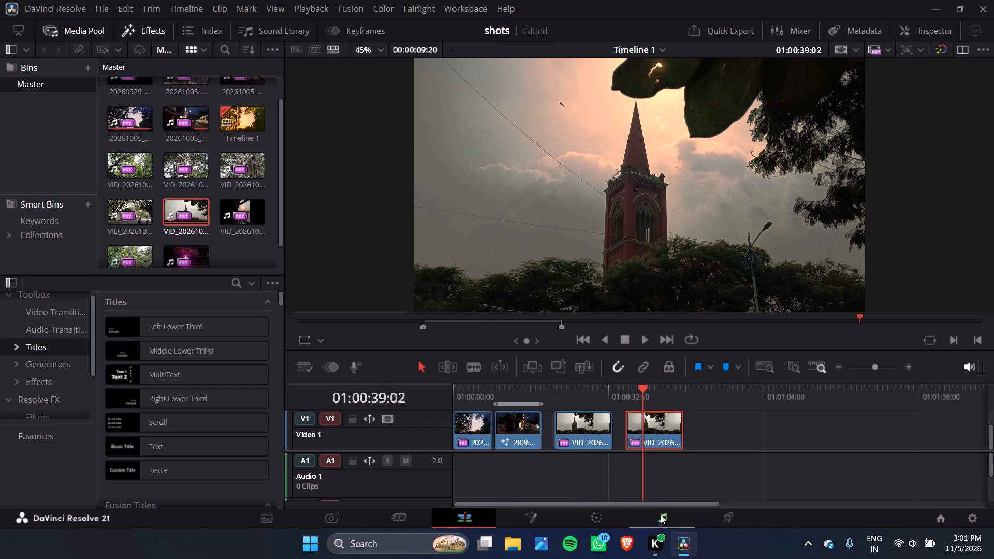
click(591, 518)
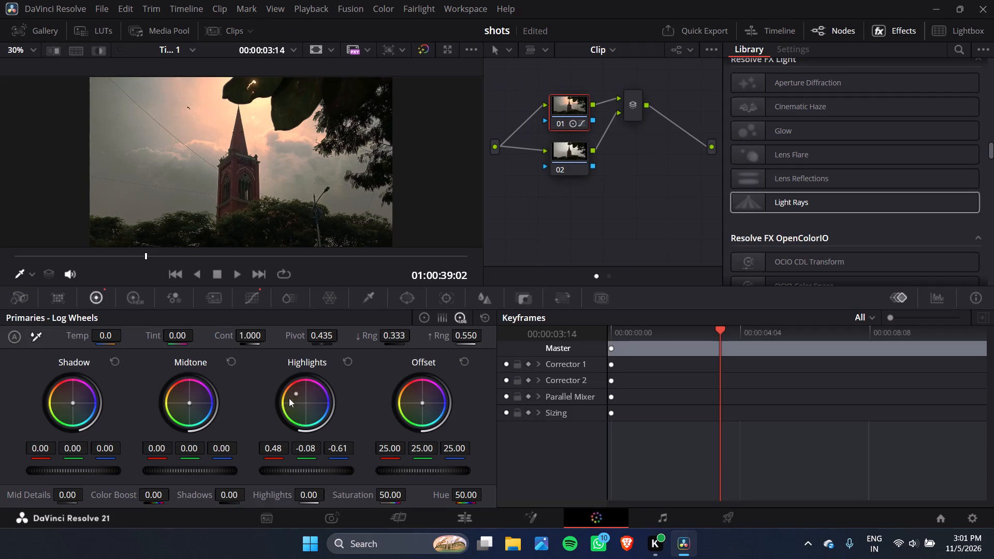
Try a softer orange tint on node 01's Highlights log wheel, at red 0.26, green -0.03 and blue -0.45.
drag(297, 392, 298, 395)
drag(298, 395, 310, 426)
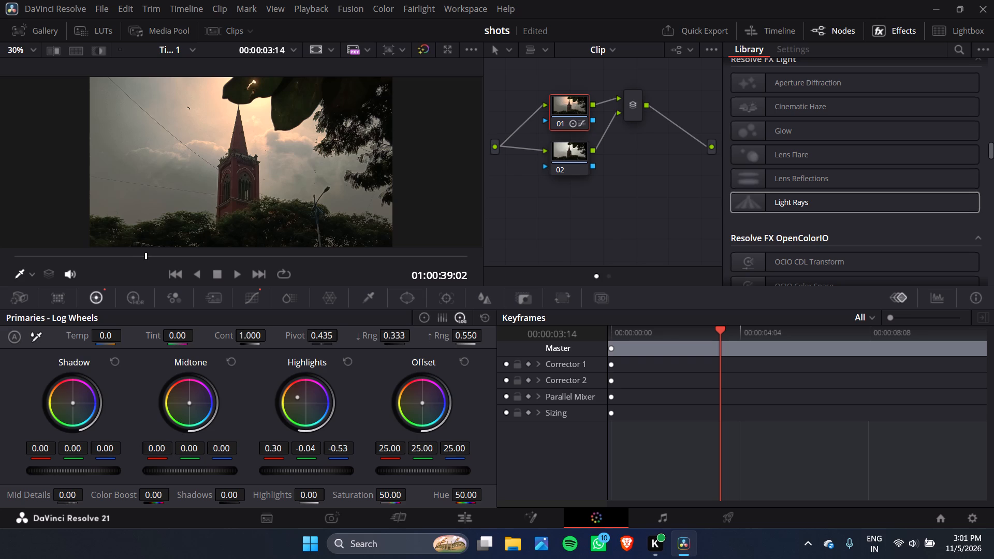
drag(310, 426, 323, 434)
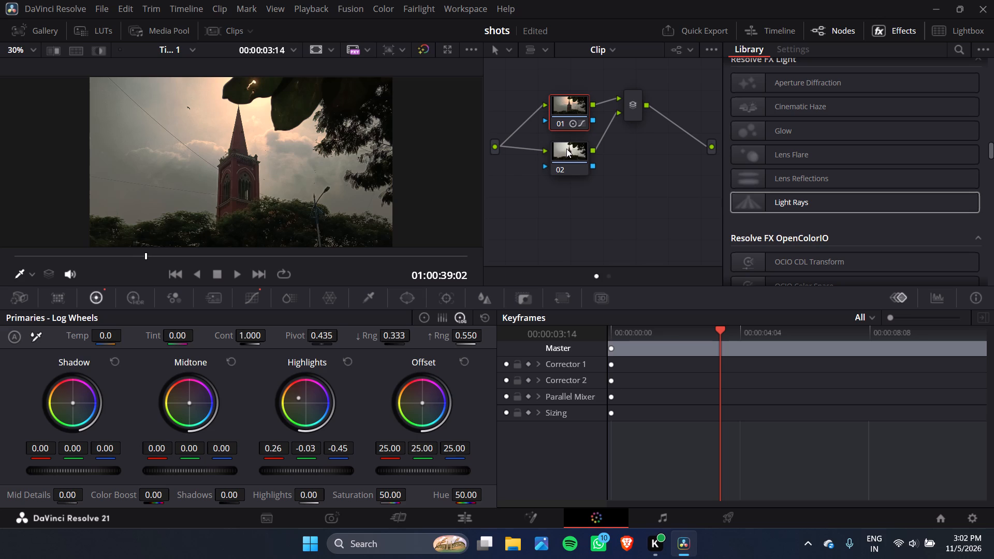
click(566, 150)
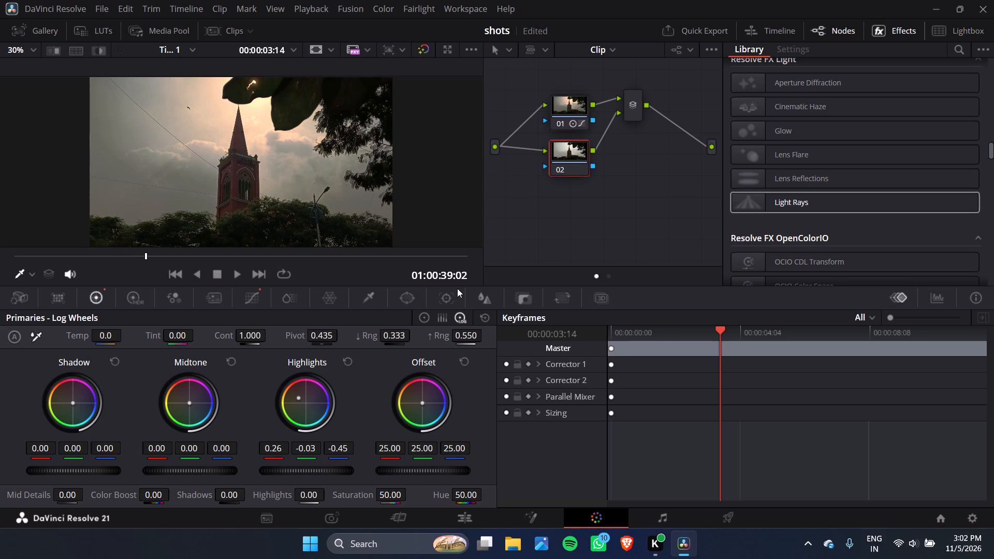
Push node 01's Highlights log wheel to a stronger orange, at red 0.74, green -0.08 and blue -1.00.
click(564, 107)
drag(299, 398, 380, 439)
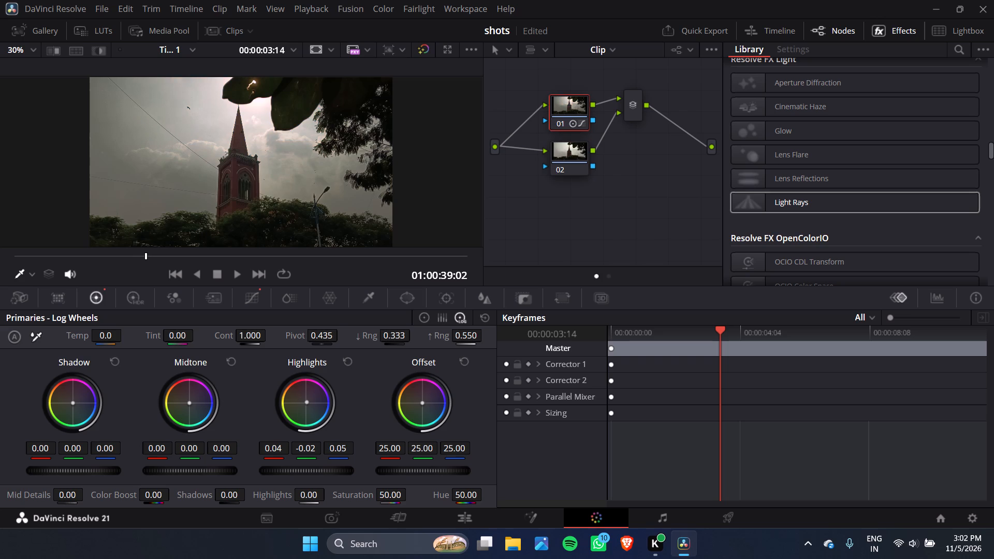
drag(380, 439, 317, 418)
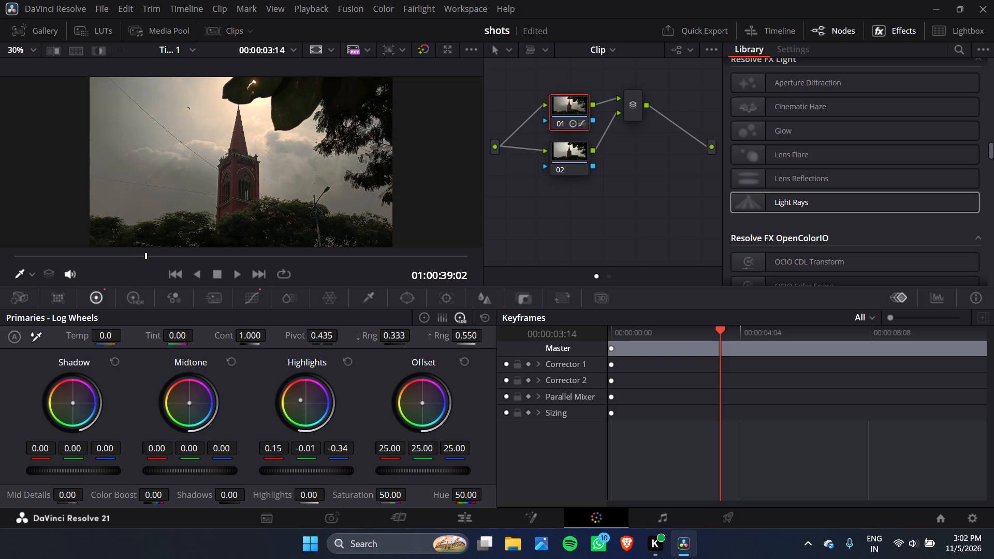
drag(317, 418, 312, 421)
drag(312, 421, 291, 414)
drag(291, 414, 304, 391)
drag(304, 391, 296, 411)
drag(296, 411, 163, 244)
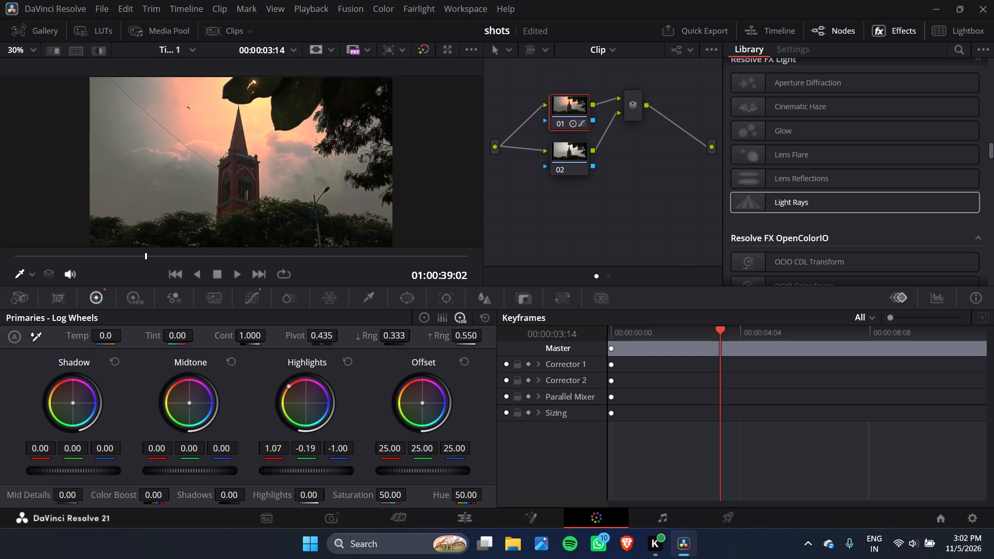
drag(163, 244, 151, 277)
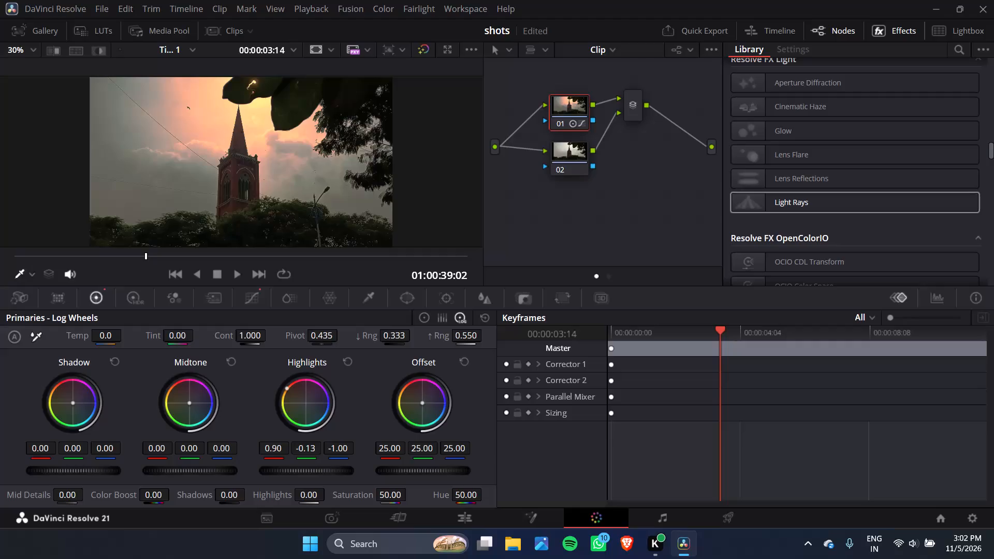
drag(151, 277, 147, 307)
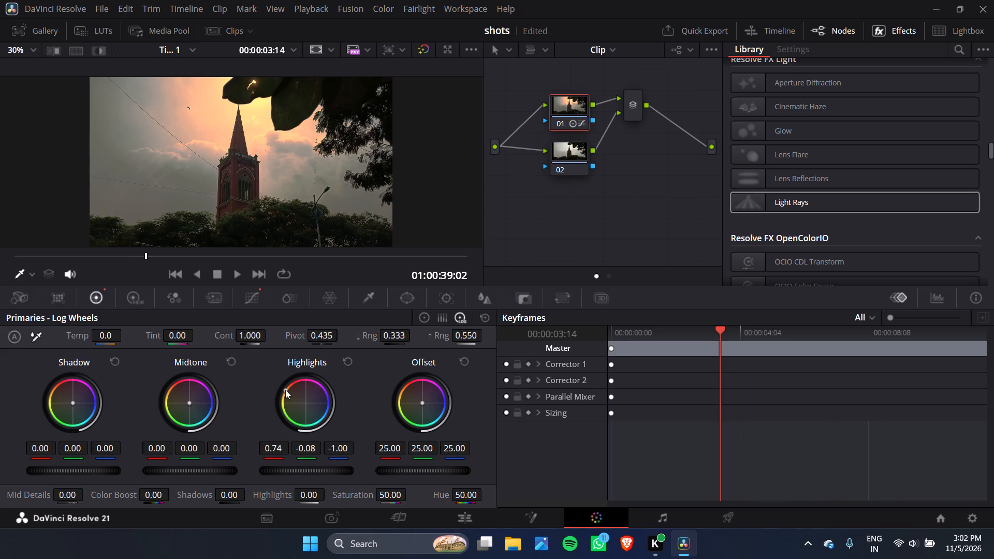
Refine node 01's Highlights log wheel to a softer golden orange, at red 0.42, green -0.02 and blue -1.00.
drag(285, 390, 312, 406)
drag(312, 406, 422, 466)
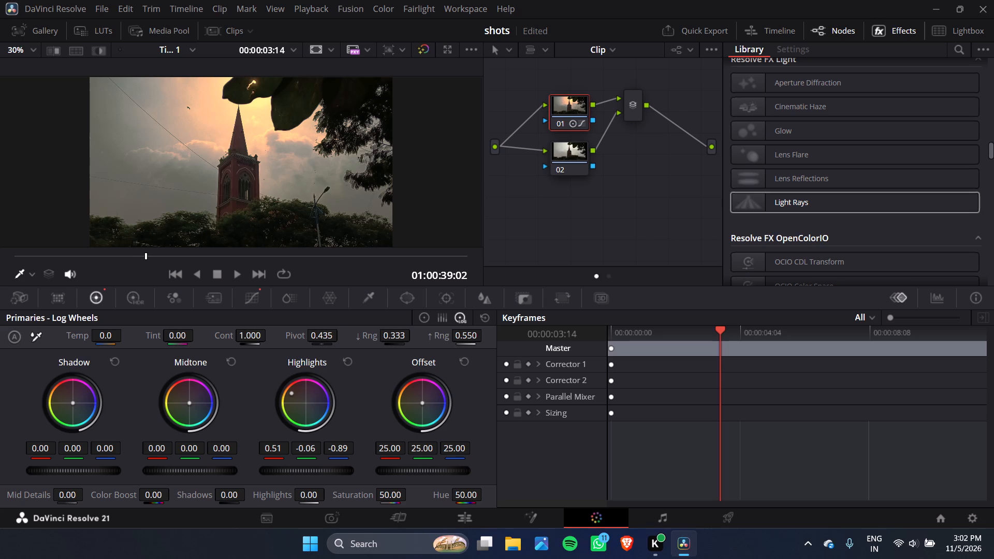
drag(422, 466, 340, 467)
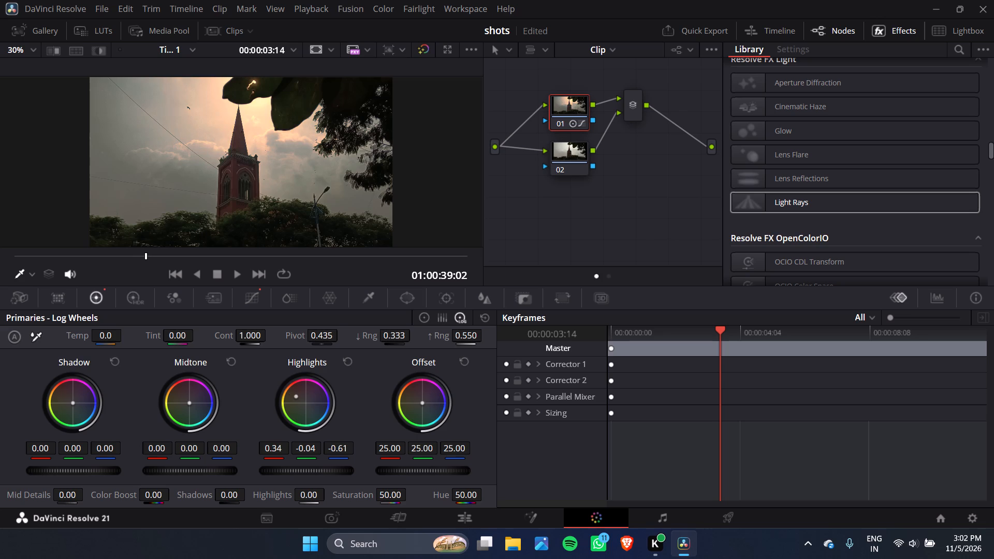
drag(289, 396, 289, 396)
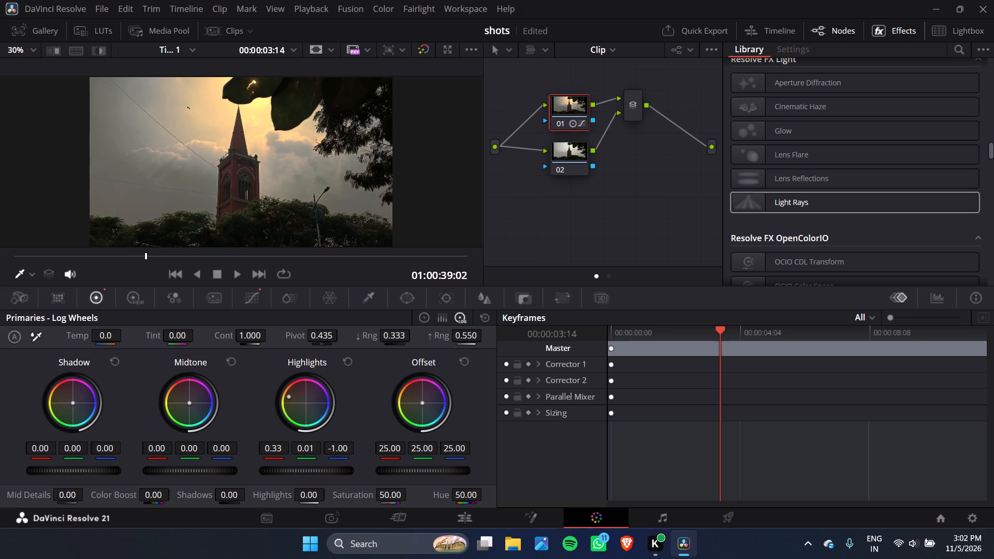
drag(289, 396, 300, 400)
drag(300, 400, 345, 406)
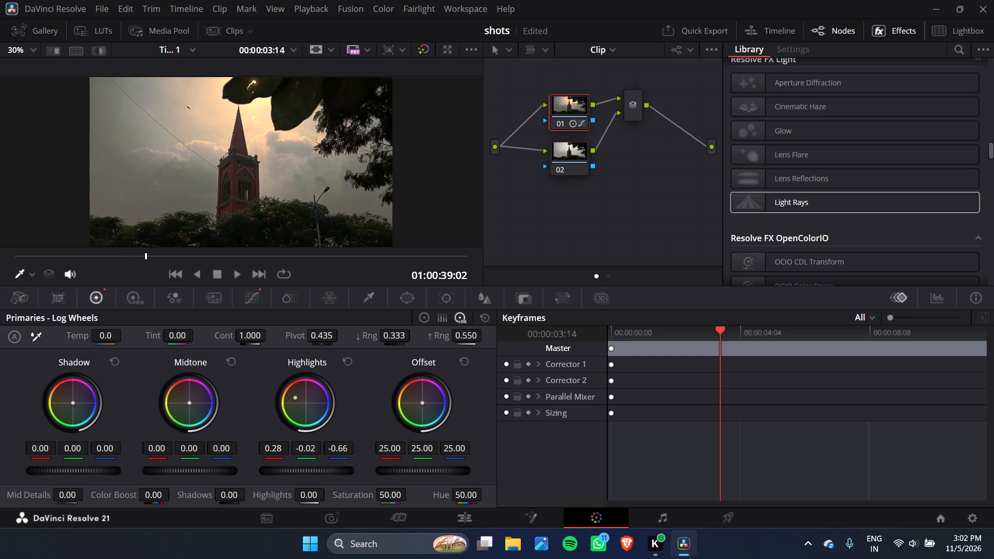
drag(345, 406, 296, 376)
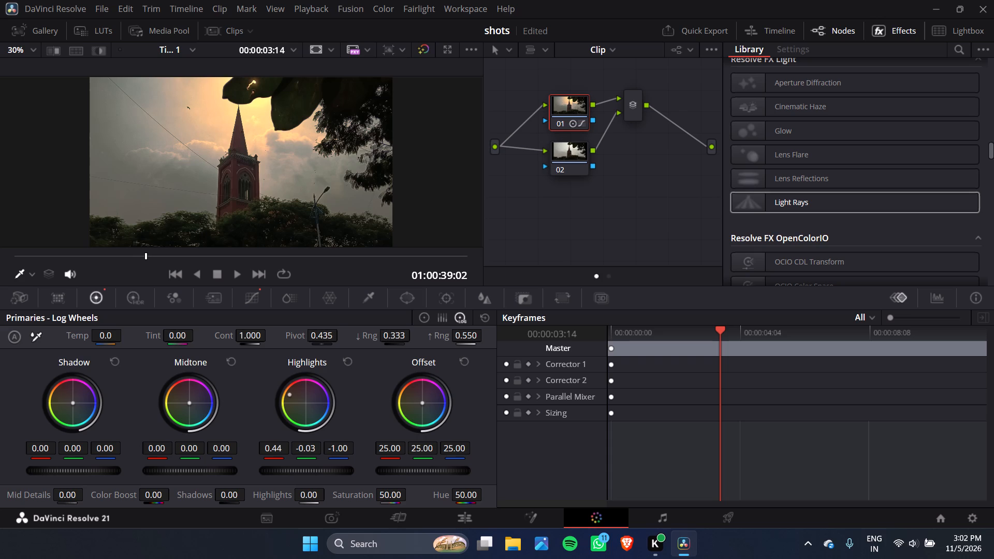
drag(296, 376, 296, 379)
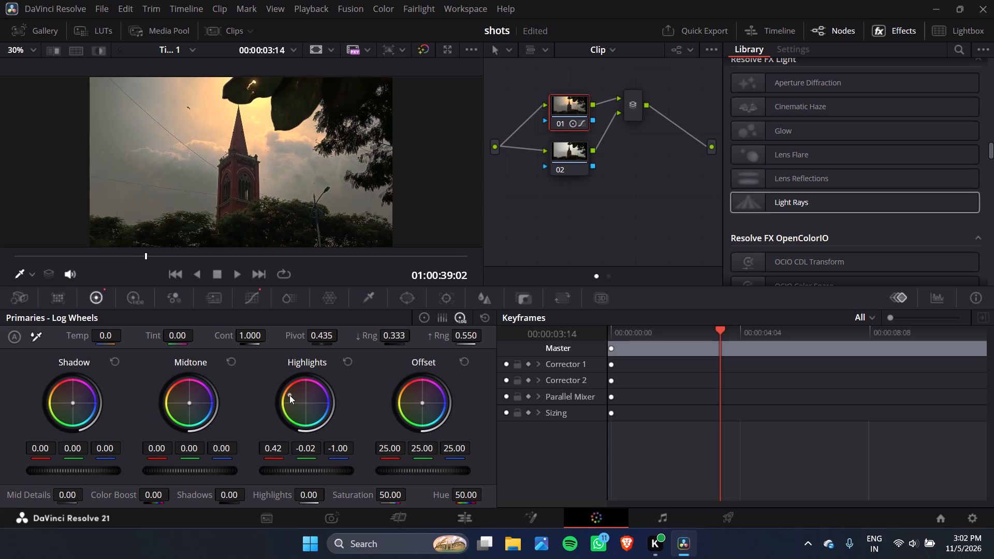
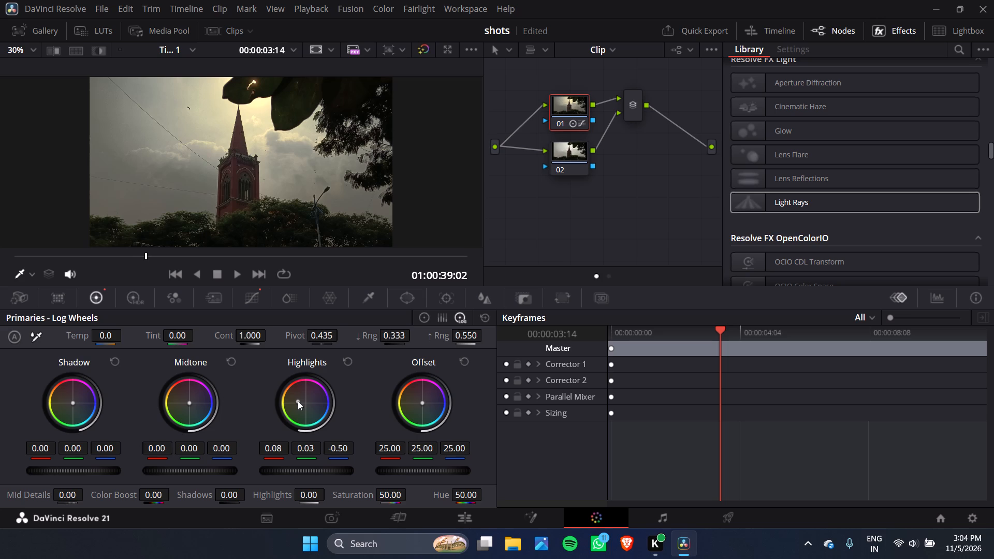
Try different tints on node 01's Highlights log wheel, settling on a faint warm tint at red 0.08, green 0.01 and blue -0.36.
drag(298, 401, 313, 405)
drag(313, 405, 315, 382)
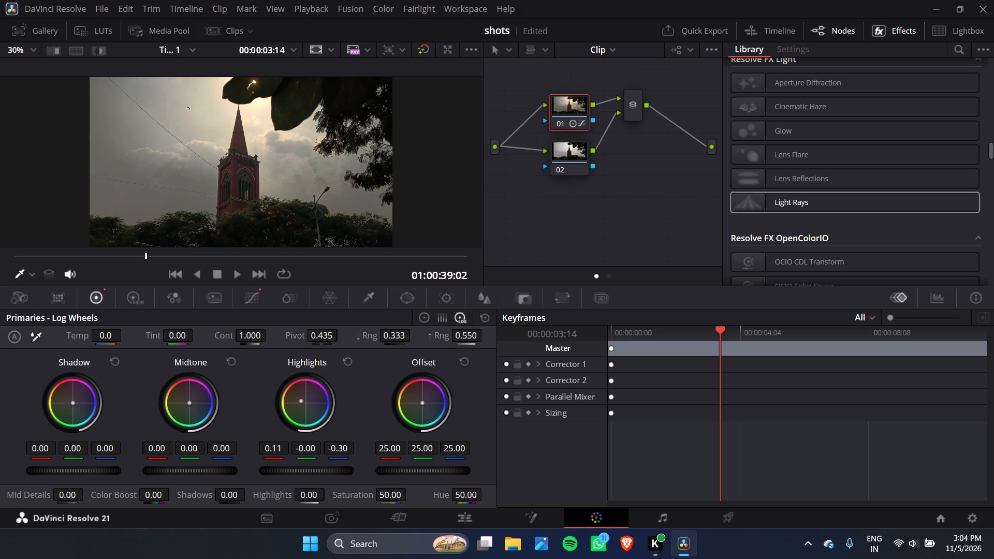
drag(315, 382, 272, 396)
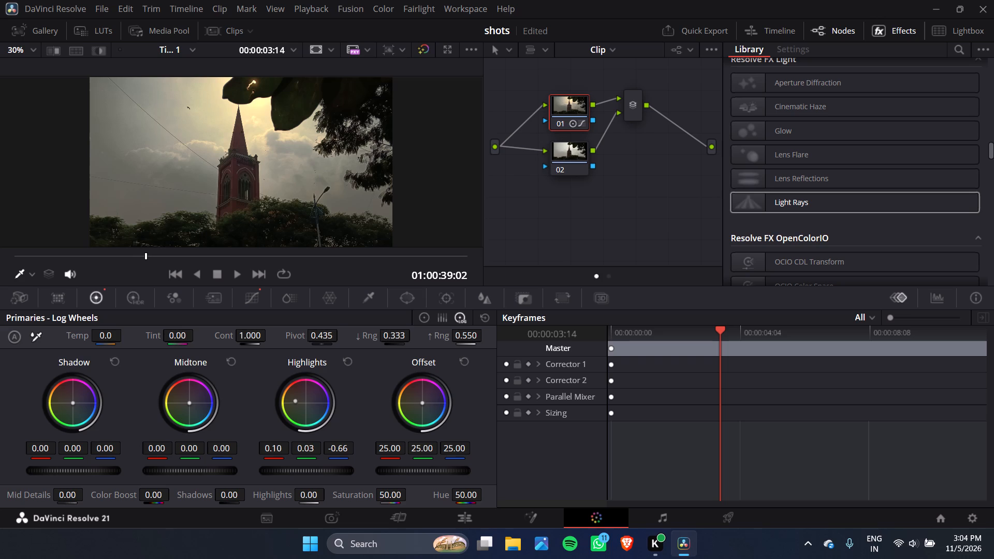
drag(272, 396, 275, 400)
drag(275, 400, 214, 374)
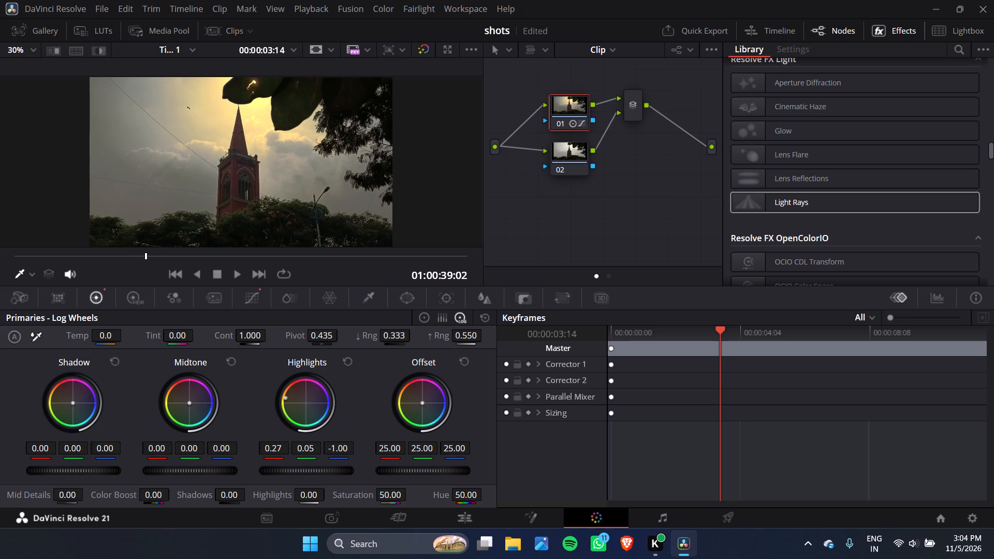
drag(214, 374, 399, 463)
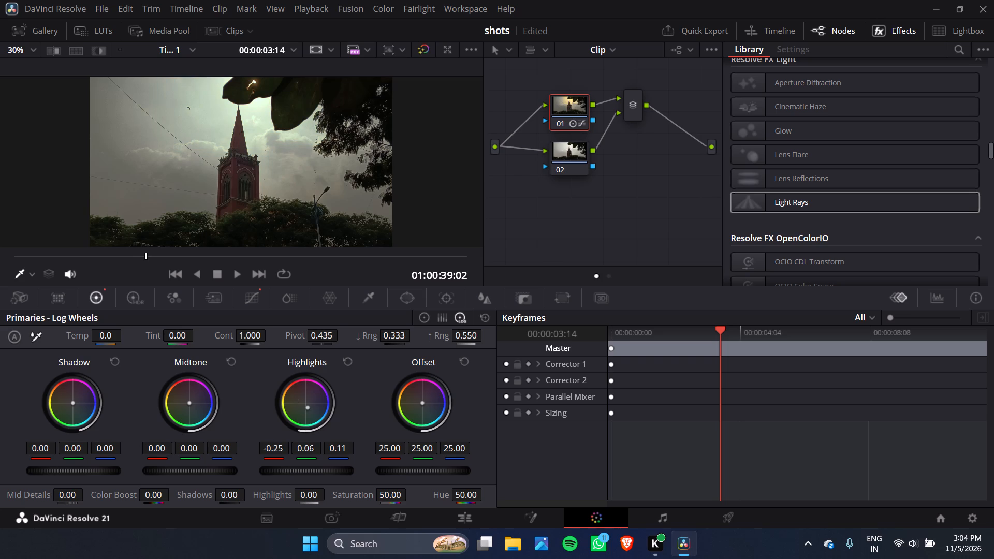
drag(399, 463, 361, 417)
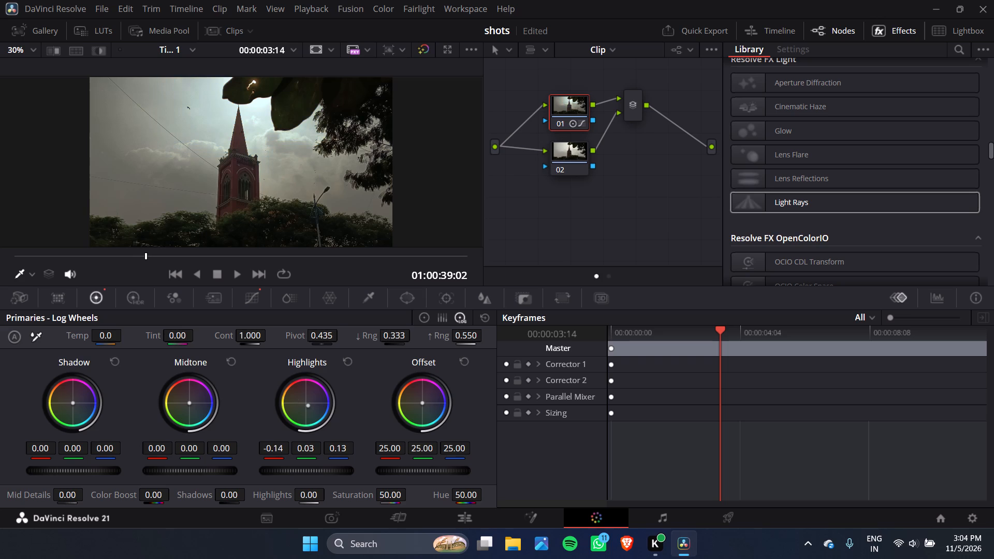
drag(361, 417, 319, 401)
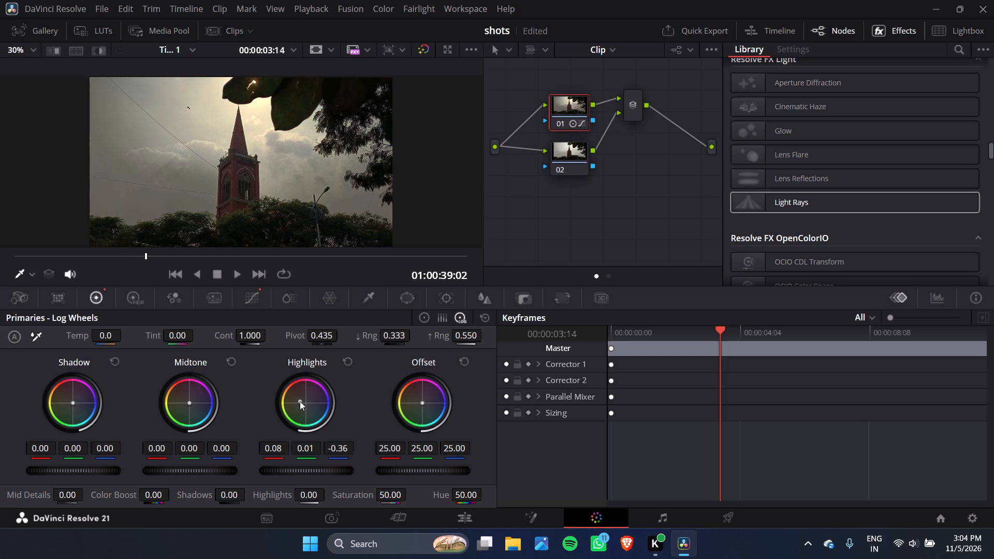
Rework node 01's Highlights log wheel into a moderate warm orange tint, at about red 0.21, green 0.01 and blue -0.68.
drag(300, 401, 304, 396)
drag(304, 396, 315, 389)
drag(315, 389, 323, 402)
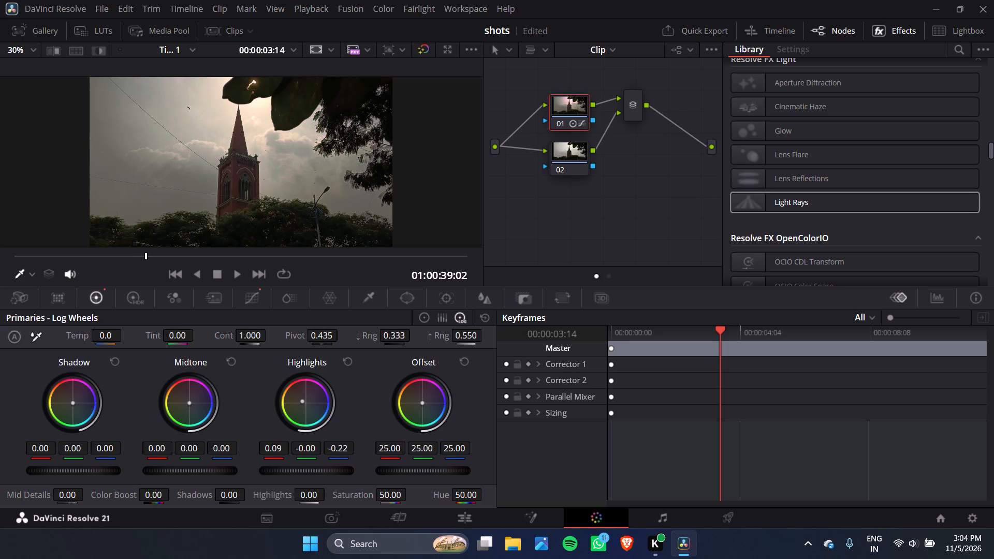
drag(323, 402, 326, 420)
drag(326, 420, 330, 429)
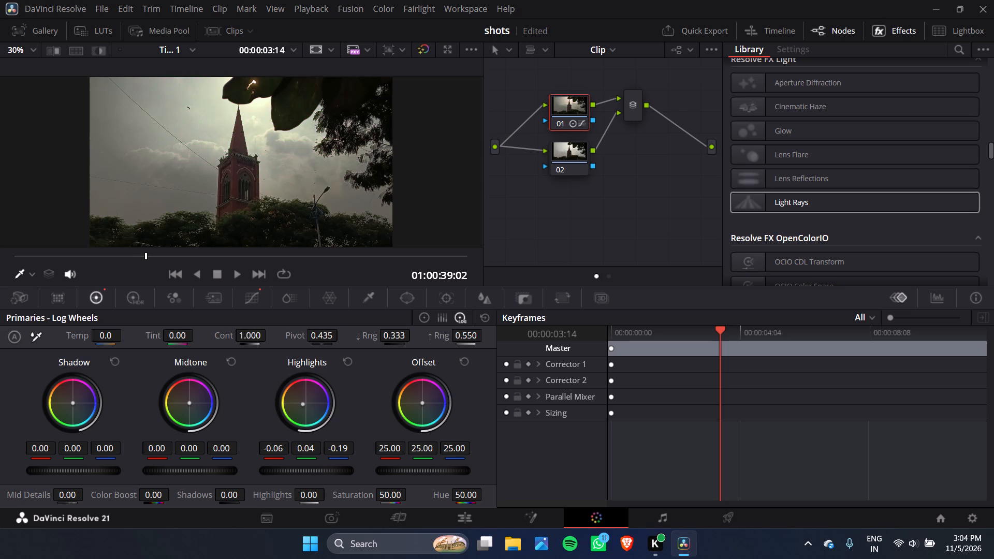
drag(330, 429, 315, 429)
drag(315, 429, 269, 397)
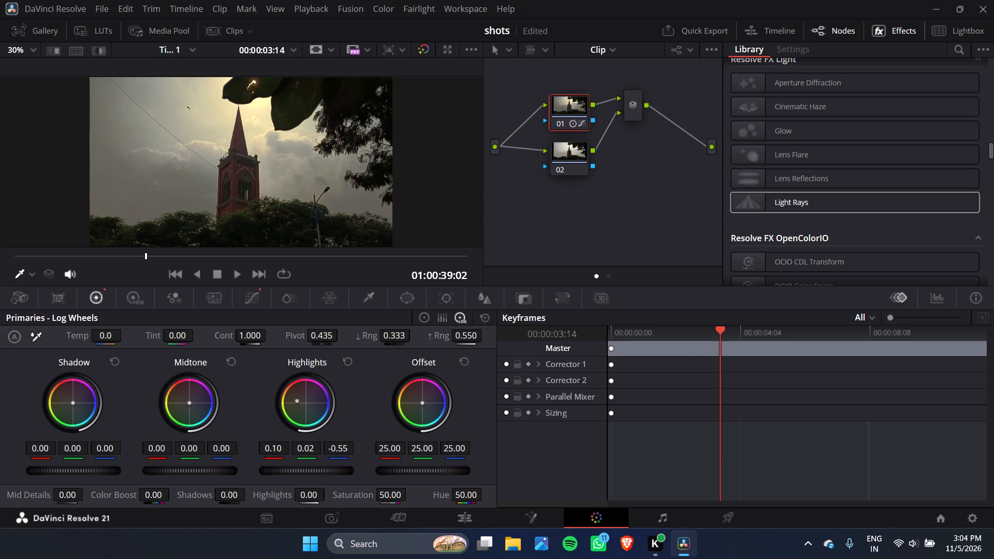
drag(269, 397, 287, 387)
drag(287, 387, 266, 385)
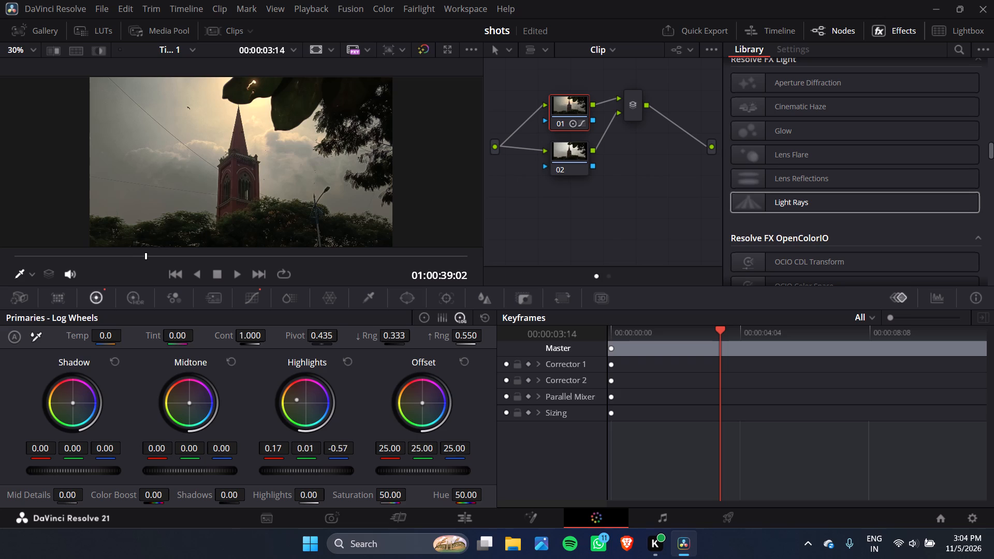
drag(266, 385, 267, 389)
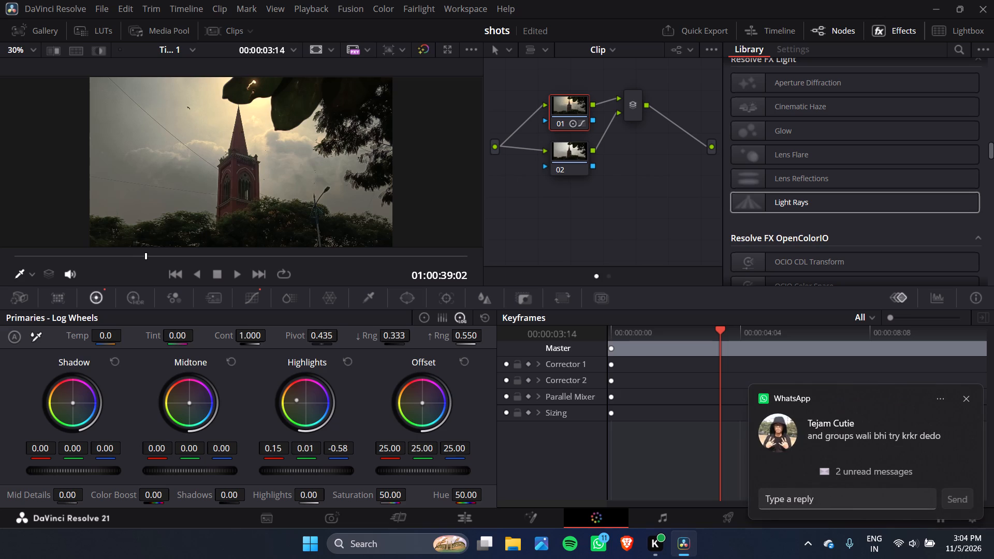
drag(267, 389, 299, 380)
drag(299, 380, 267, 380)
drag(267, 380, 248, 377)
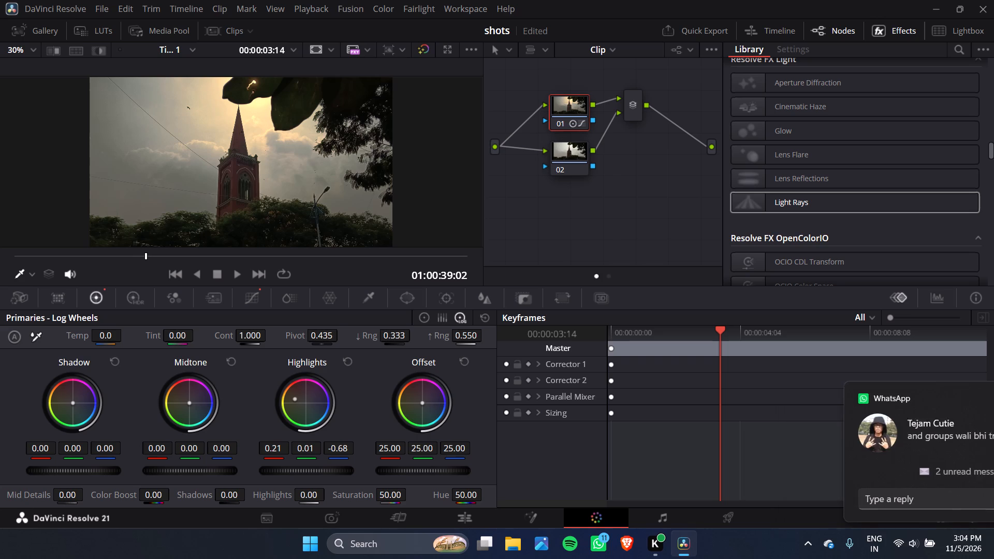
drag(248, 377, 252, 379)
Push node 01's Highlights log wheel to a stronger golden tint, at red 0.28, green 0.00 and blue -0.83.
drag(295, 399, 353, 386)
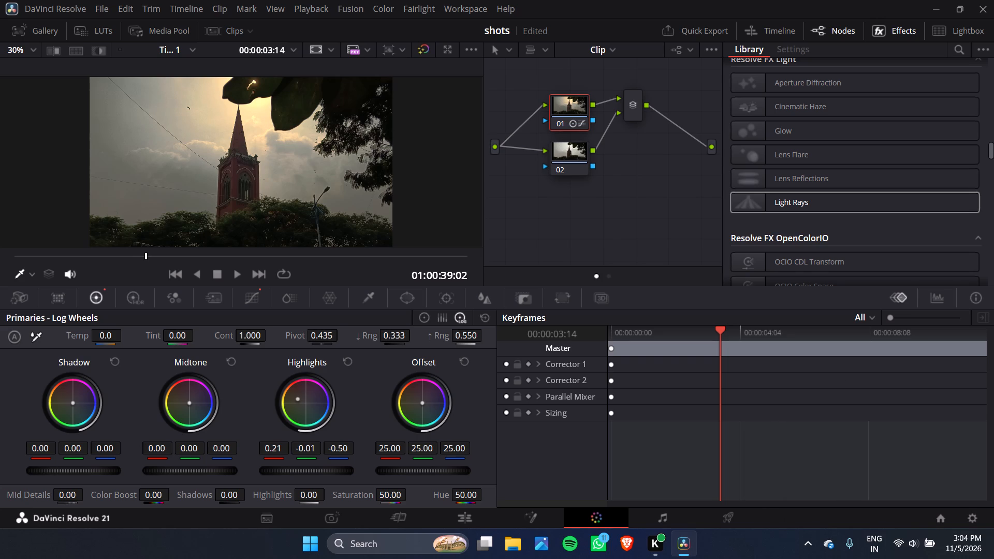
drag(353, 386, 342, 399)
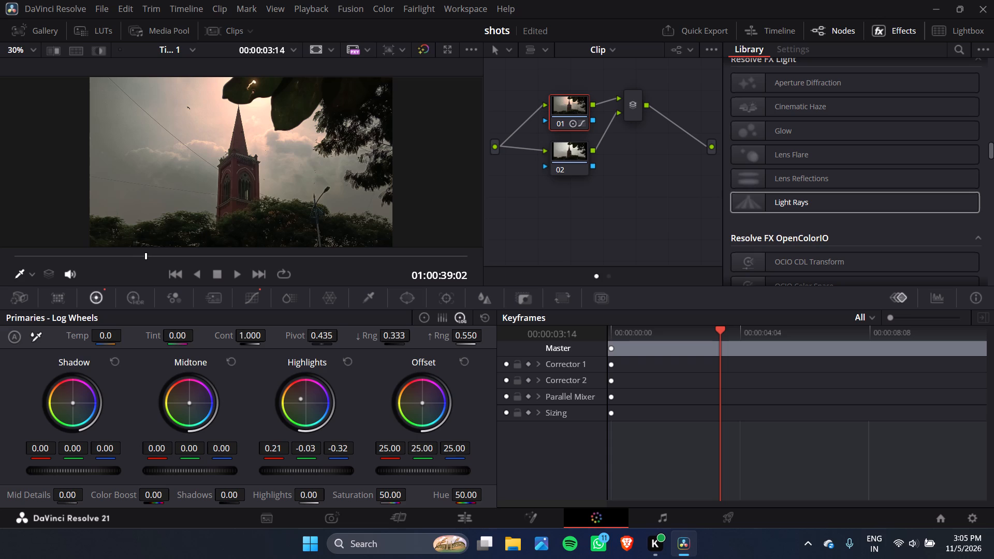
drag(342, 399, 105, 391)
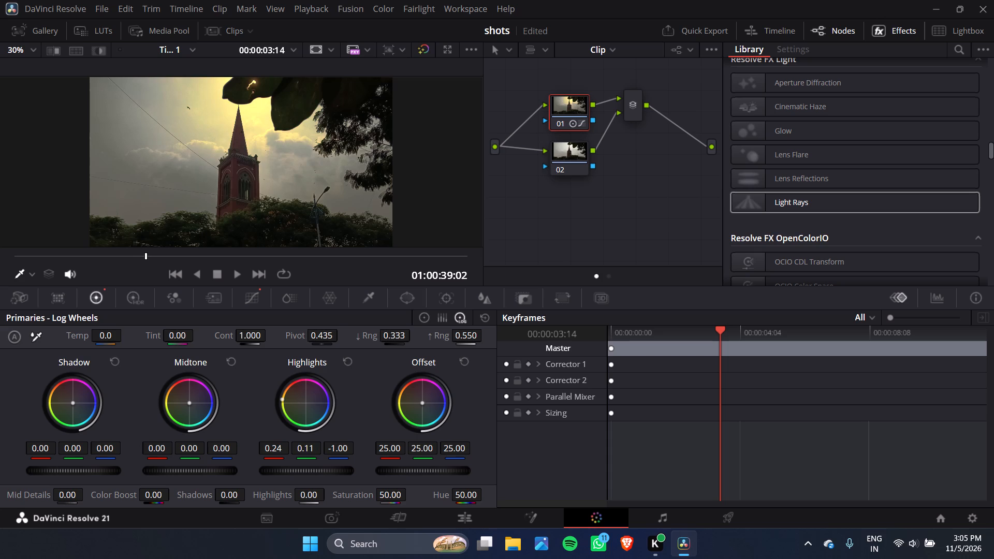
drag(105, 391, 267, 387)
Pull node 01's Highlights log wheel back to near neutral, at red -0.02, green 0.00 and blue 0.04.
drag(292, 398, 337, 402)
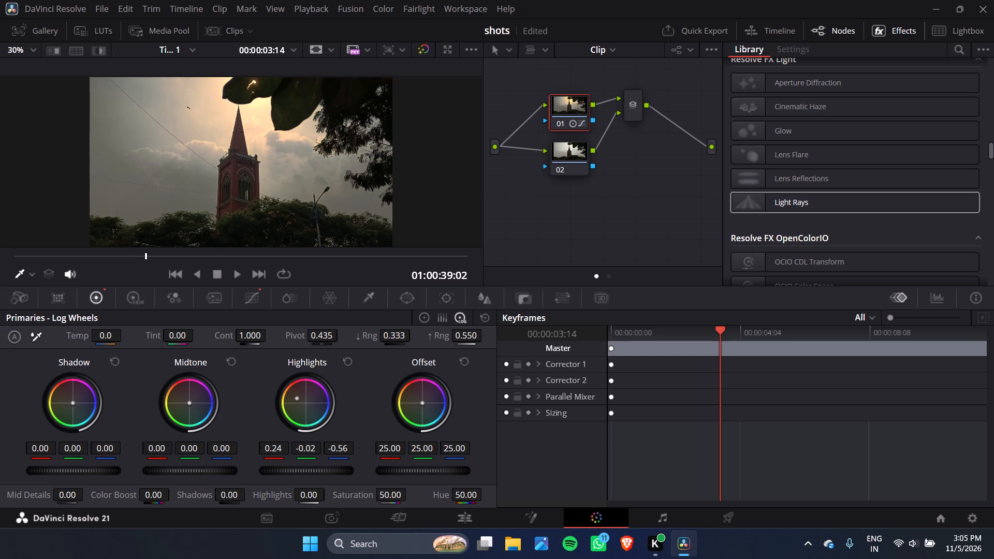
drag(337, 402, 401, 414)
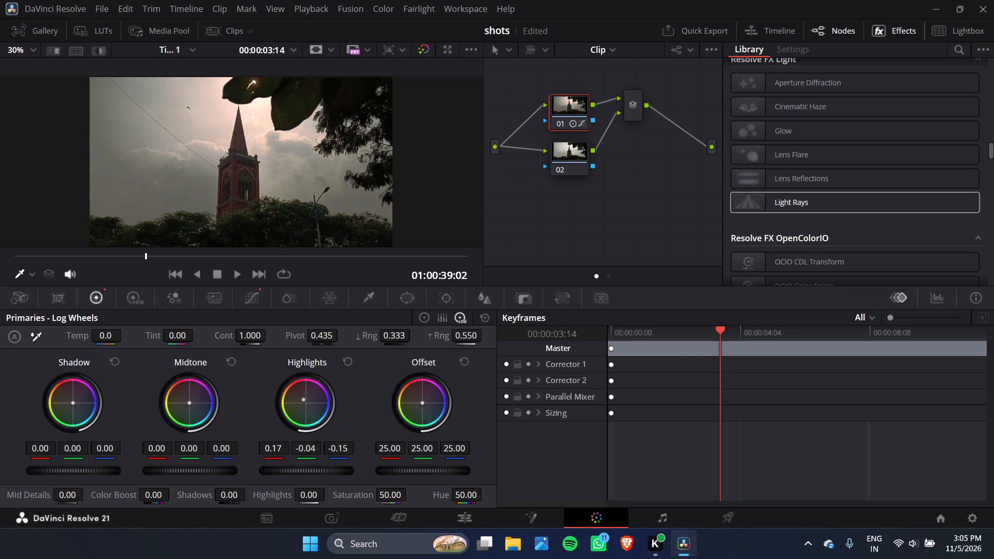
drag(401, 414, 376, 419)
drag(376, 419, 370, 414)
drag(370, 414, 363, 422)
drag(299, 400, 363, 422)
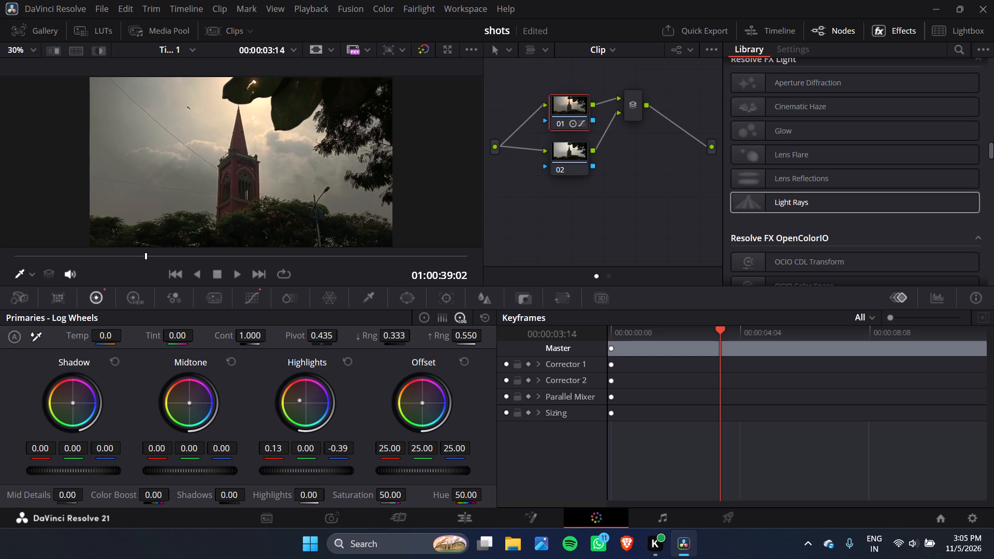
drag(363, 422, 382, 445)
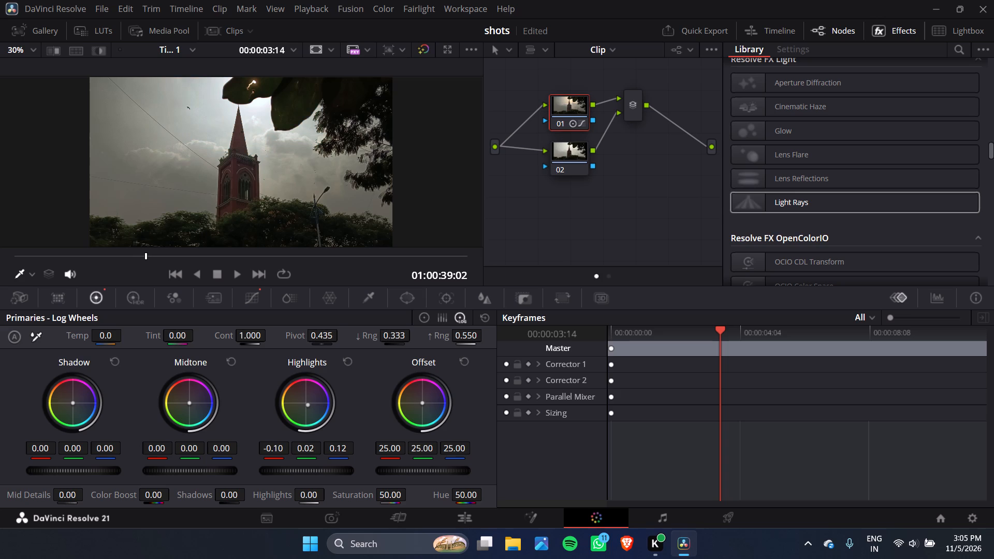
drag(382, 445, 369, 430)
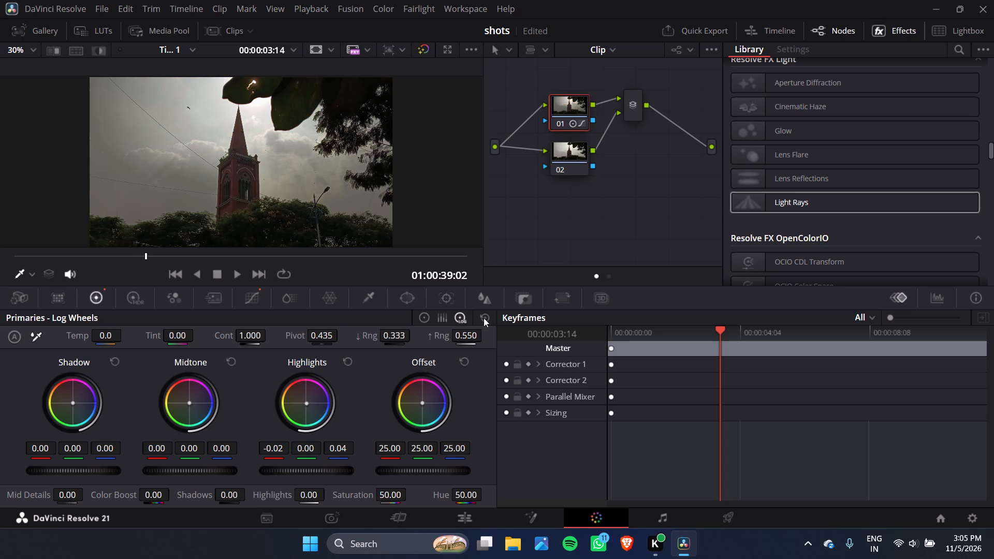
Reset all primaries log wheel adjustments on node 01.
click(484, 315)
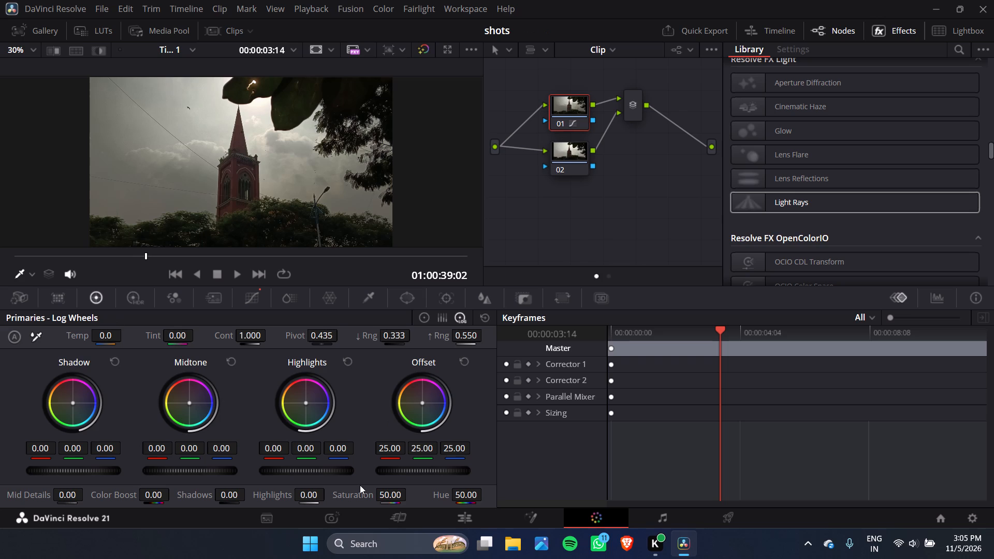
Raise node 01's saturation to 60.20.
drag(388, 494, 400, 494)
drag(400, 494, 464, 507)
Raise node 01's saturation to 73.40.
drag(388, 494, 391, 494)
drag(391, 494, 408, 503)
drag(408, 503, 463, 510)
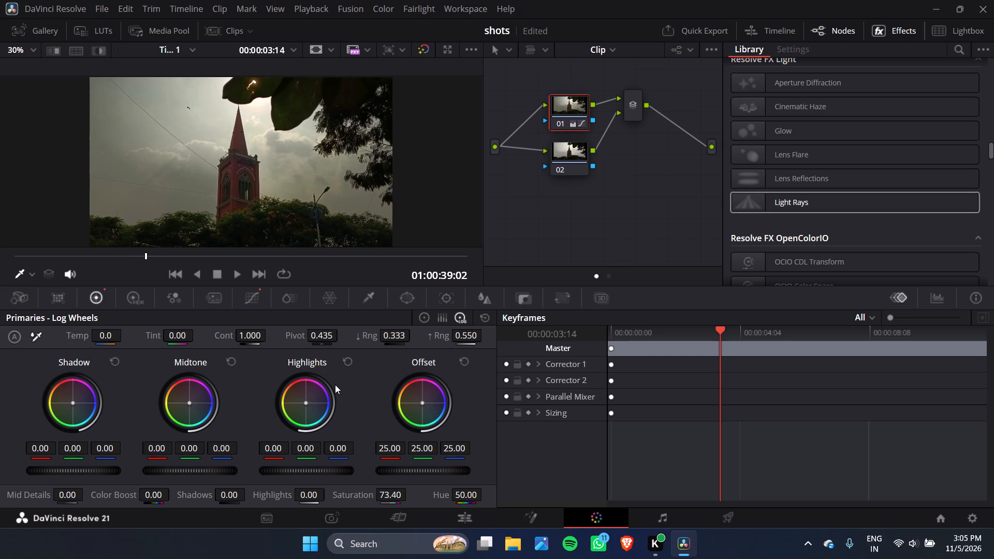
Warm node 01's Highlights log wheel toward orange, at red 0.12, green -0.01 and blue -0.30.
drag(306, 401, 286, 395)
drag(286, 395, 274, 385)
drag(274, 385, 255, 368)
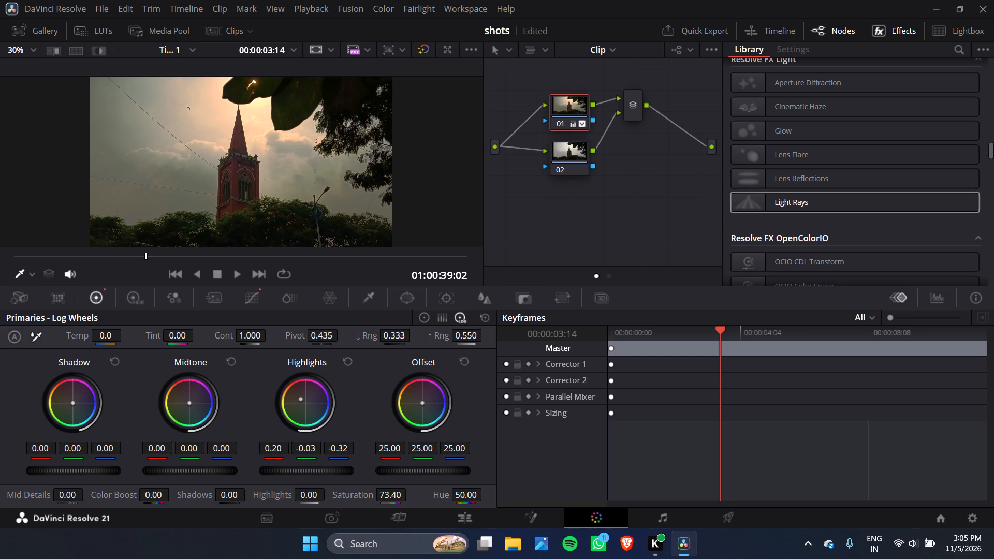
drag(255, 368, 258, 378)
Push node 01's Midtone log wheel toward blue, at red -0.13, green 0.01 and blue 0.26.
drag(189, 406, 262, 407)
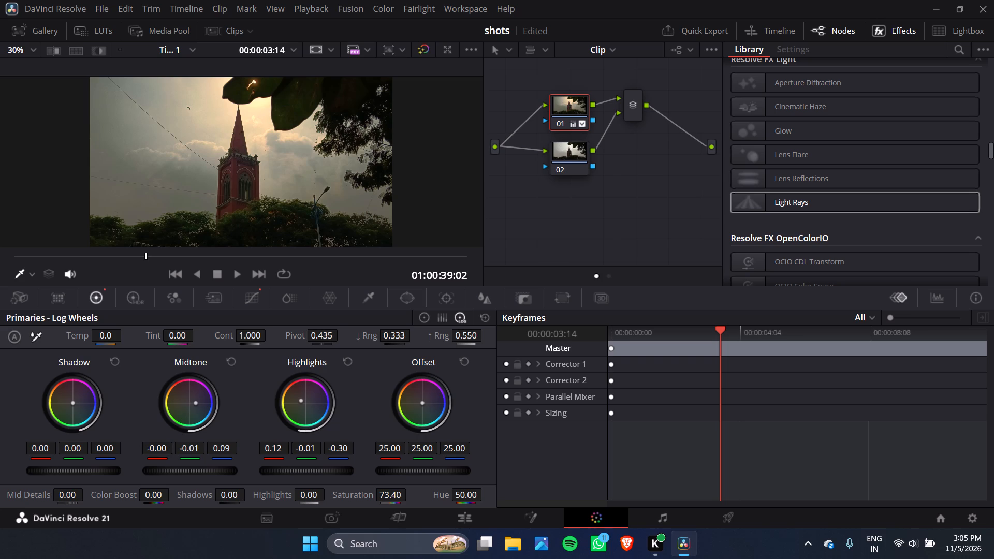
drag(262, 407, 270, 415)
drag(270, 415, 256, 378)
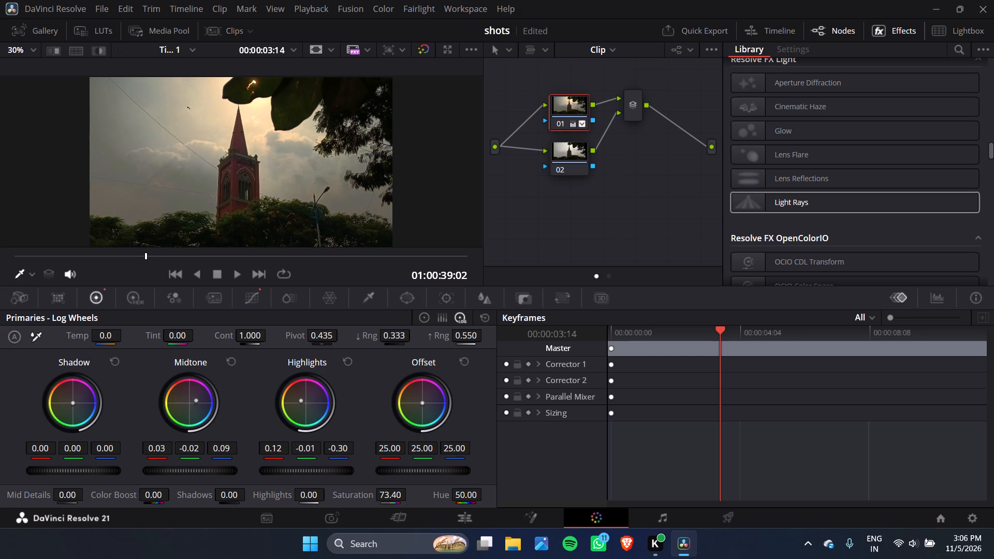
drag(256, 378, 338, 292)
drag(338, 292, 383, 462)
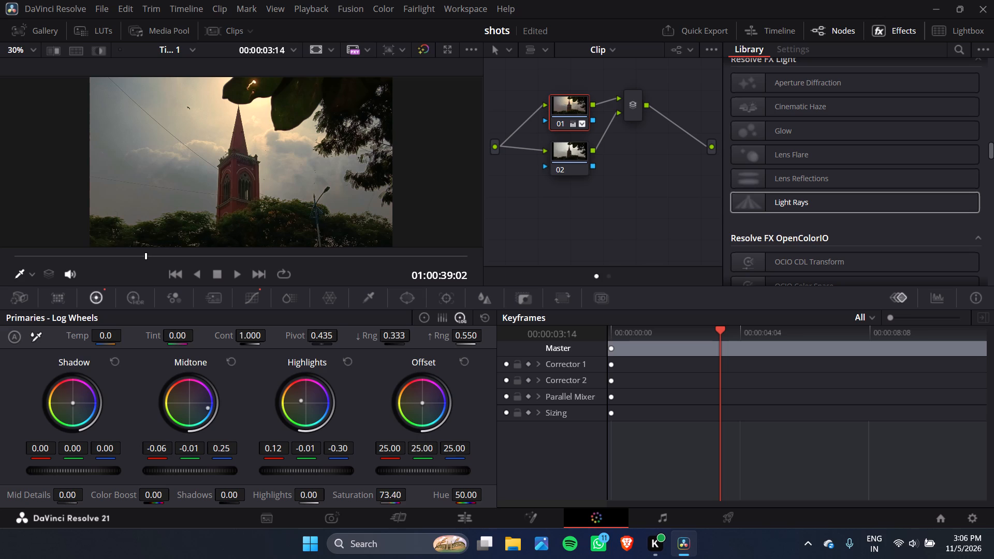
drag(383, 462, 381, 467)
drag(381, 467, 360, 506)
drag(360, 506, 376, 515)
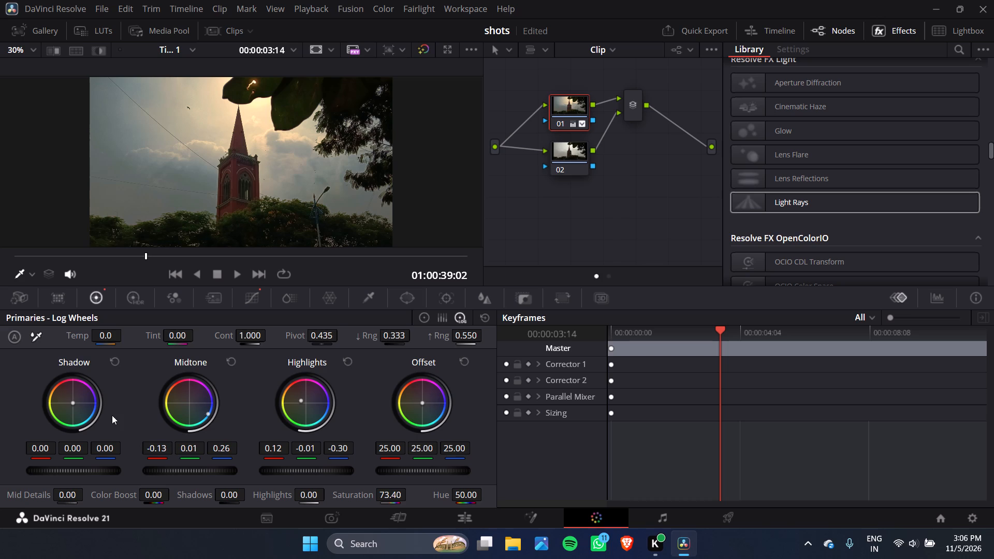
Try warm and cool tints on node 01's Offset wheel, settling on cool blue at red 20.13, green 25.59 and blue 33.18.
click(417, 402)
drag(417, 402, 422, 403)
drag(422, 403, 387, 389)
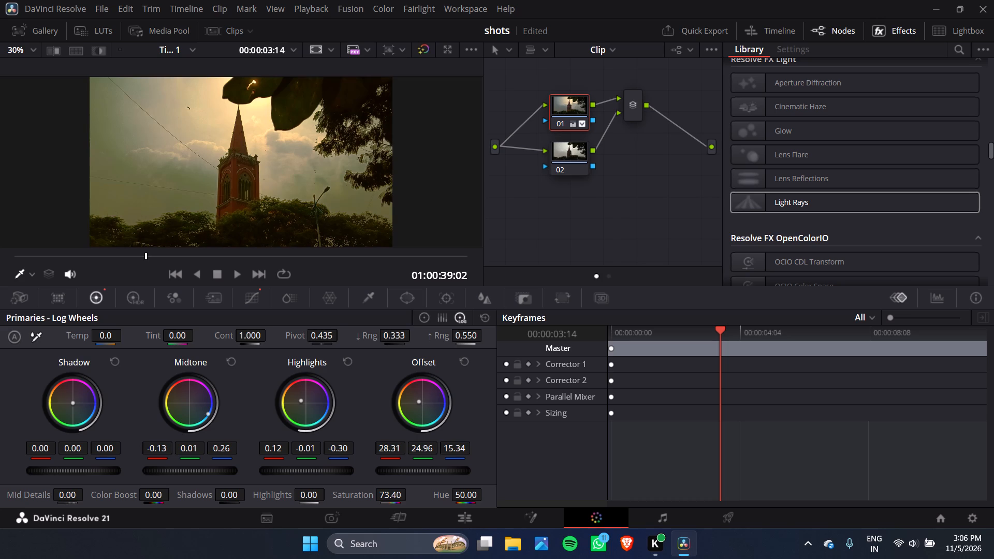
drag(387, 389, 395, 392)
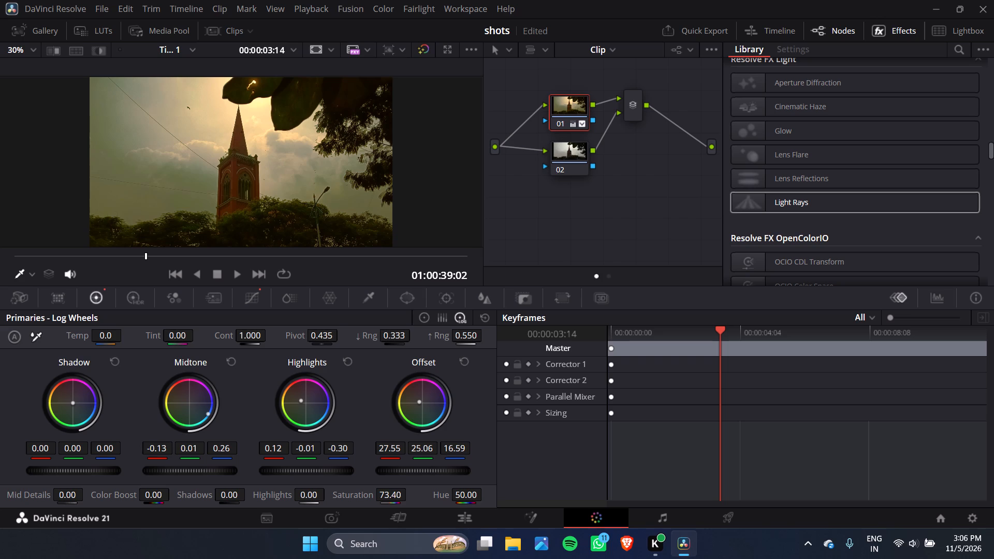
drag(395, 392, 466, 402)
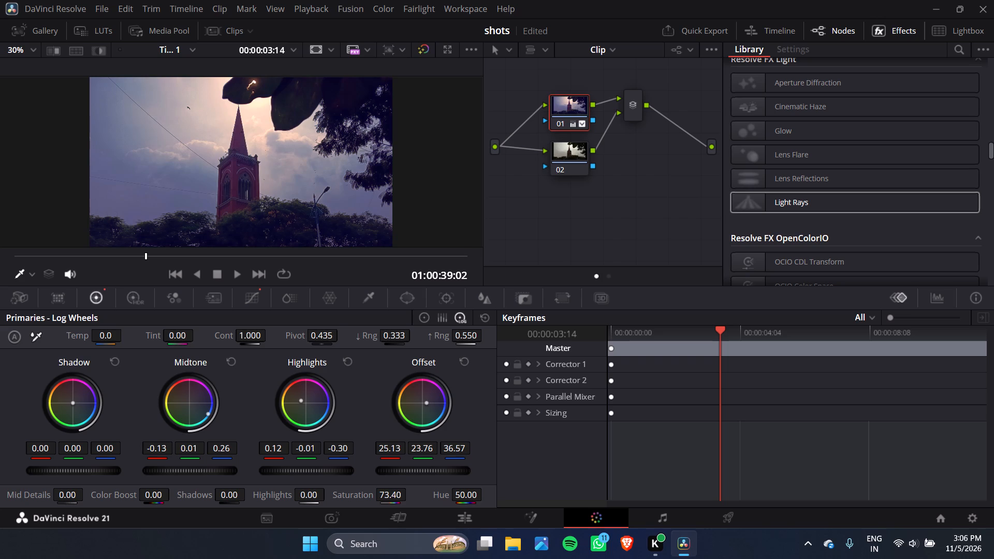
drag(466, 402, 437, 404)
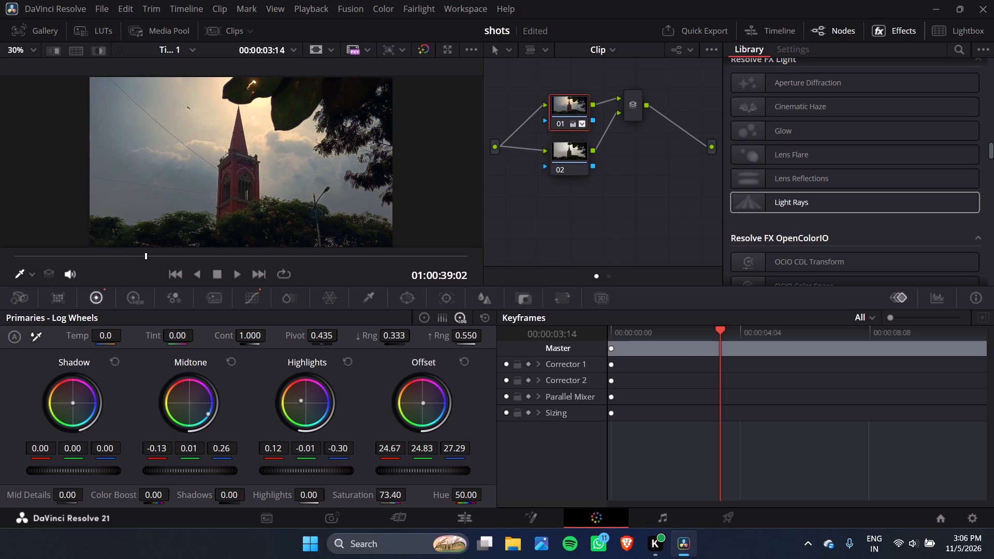
drag(437, 404, 449, 426)
drag(449, 426, 439, 408)
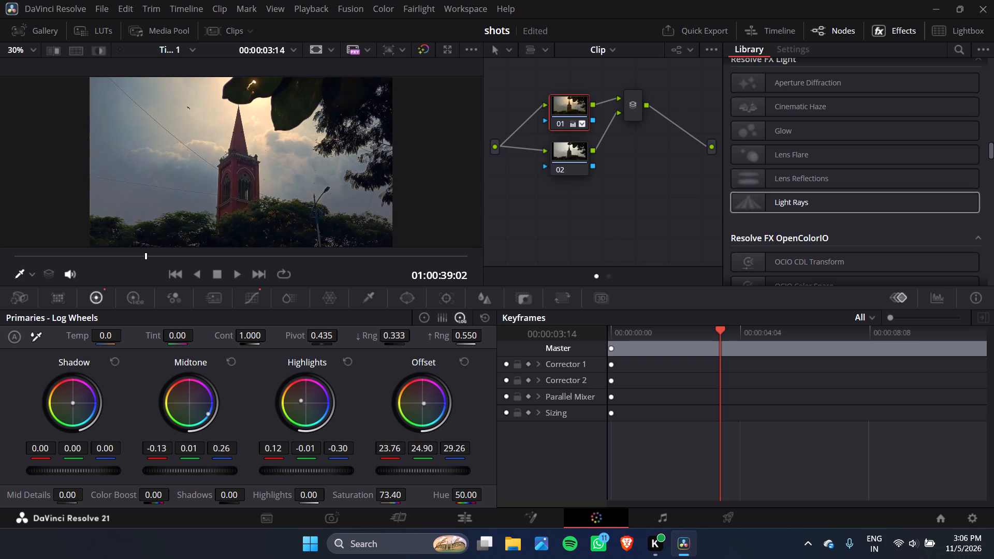
drag(439, 408, 439, 391)
drag(424, 401, 432, 418)
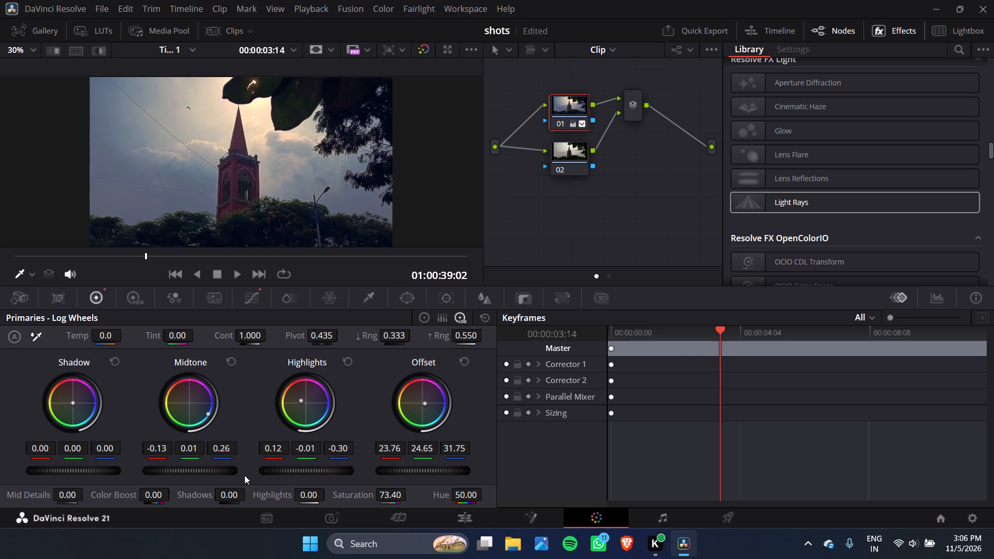
drag(423, 402, 428, 417)
Strengthen the golden tint on node 01's Highlights log wheel, at red 0.14, green 0.00 and blue -0.43.
drag(298, 399, 272, 393)
drag(272, 393, 270, 388)
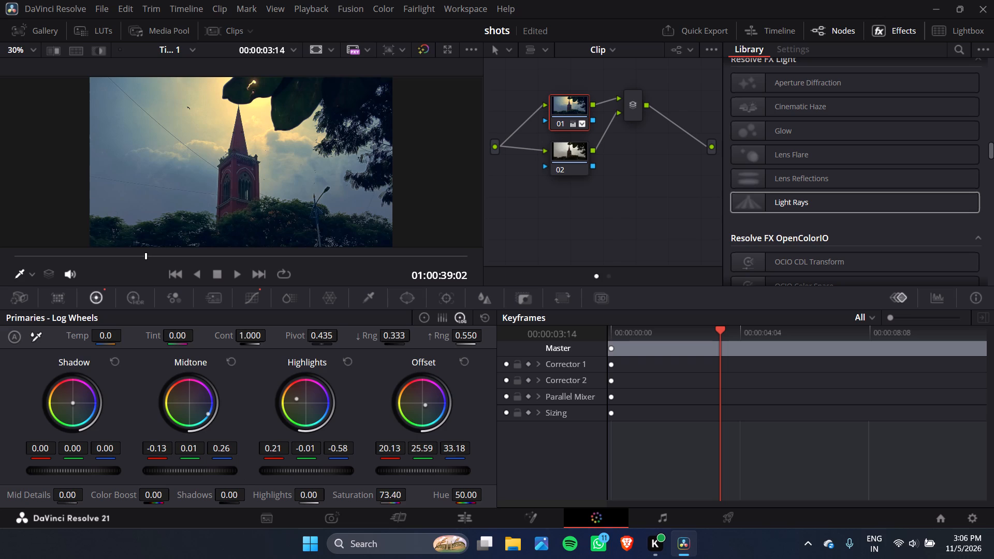
drag(270, 388, 277, 395)
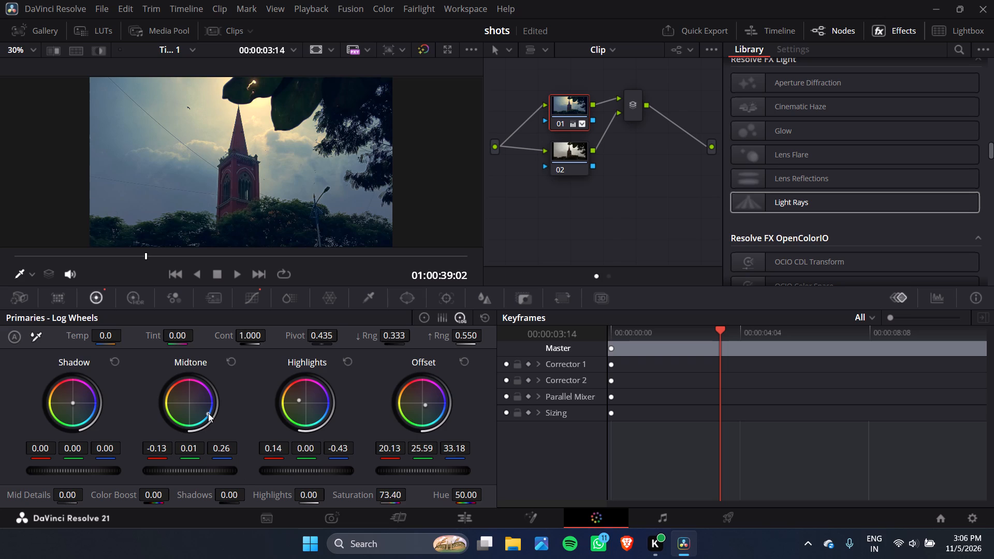
Pull node 01's Midtone log wheel back to near neutral, at red -0.03, green 0.00 and blue 0.03.
drag(206, 413, 26, 308)
drag(26, 308, 448, 288)
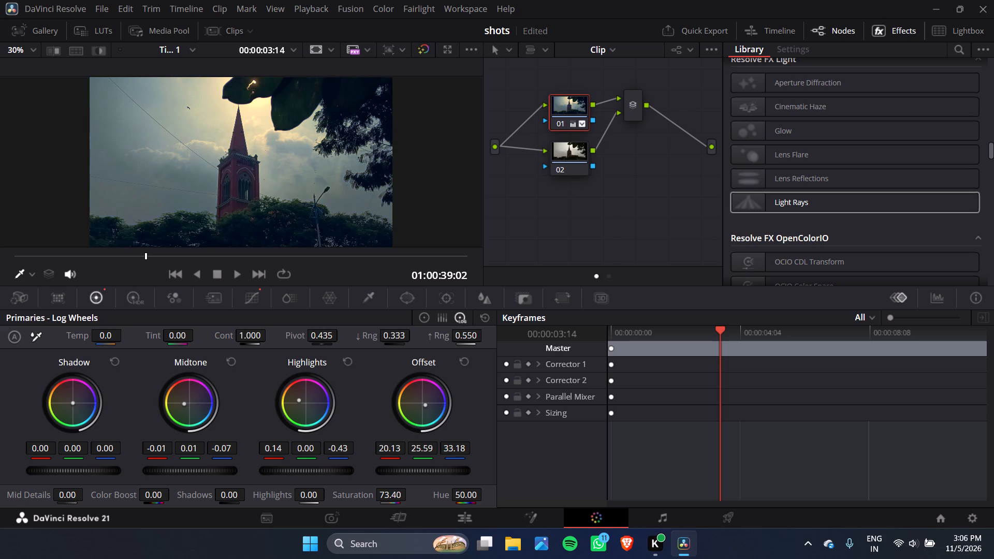
drag(448, 288, 471, 259)
drag(471, 259, 524, 302)
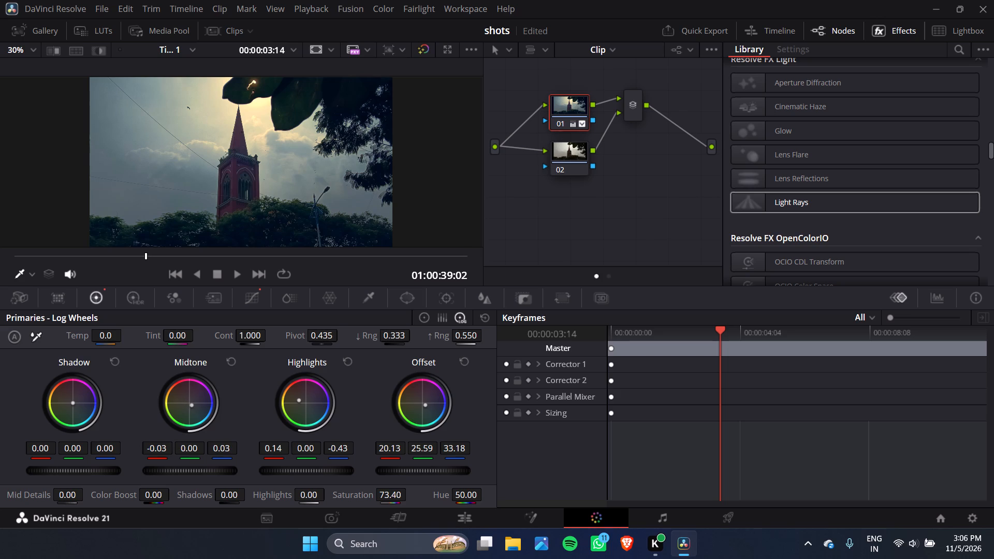
drag(524, 302, 520, 300)
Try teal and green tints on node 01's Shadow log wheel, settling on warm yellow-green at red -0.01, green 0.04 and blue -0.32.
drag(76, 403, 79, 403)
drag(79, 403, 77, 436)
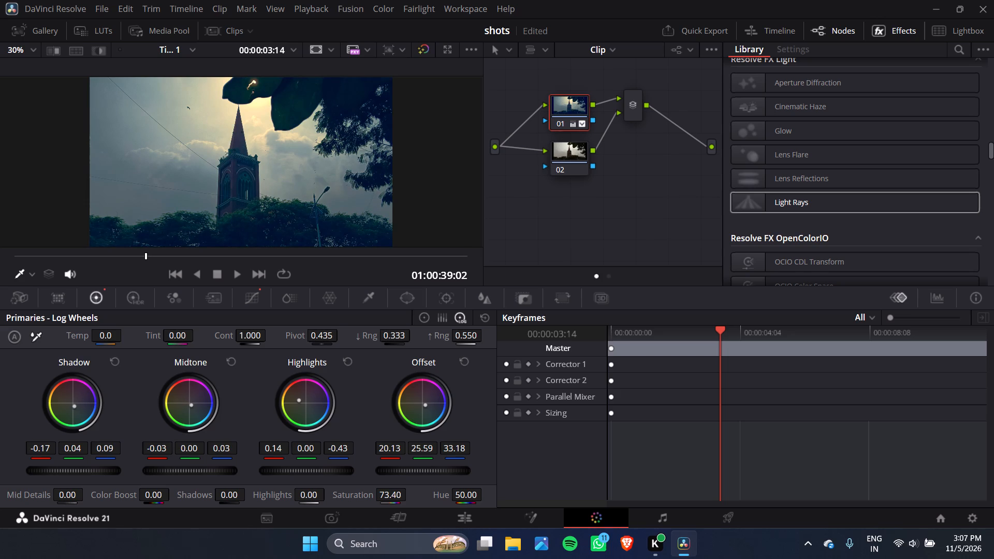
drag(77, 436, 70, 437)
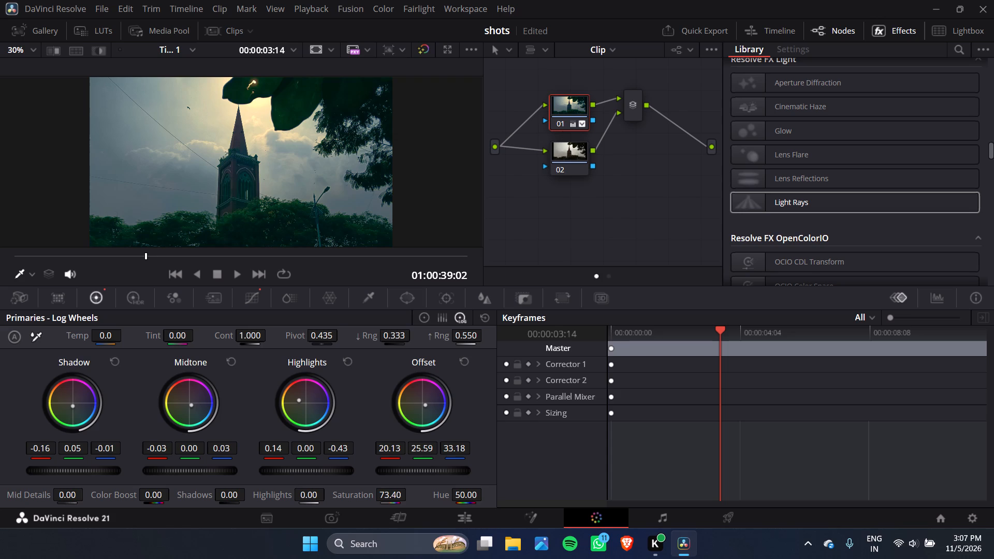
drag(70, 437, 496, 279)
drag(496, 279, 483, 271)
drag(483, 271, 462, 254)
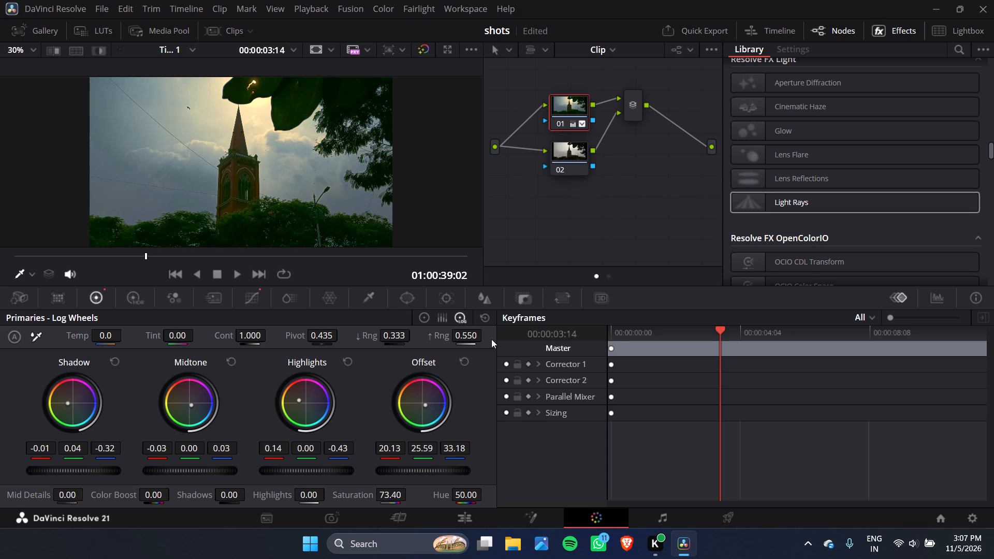
Reset node 01's Offset wheel to its neutral default.
click(466, 363)
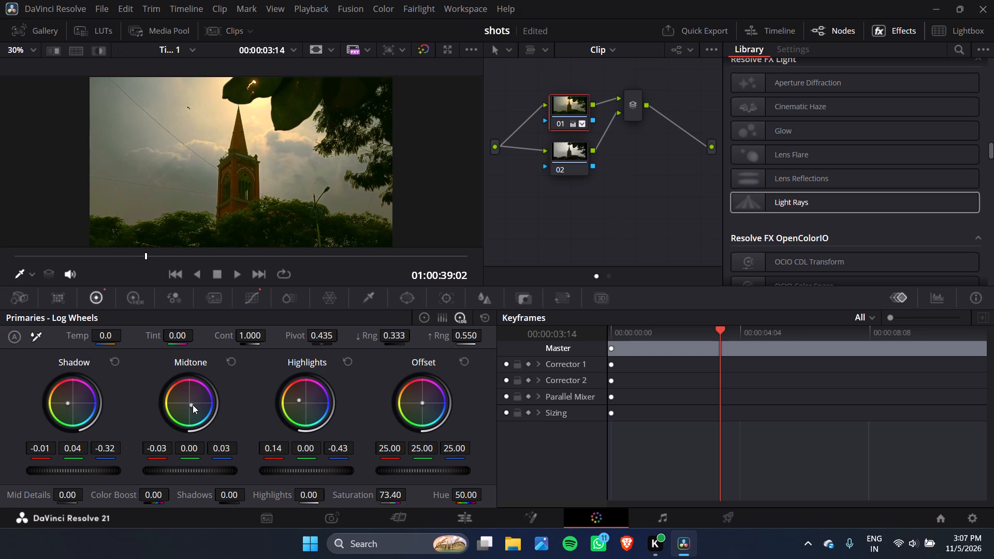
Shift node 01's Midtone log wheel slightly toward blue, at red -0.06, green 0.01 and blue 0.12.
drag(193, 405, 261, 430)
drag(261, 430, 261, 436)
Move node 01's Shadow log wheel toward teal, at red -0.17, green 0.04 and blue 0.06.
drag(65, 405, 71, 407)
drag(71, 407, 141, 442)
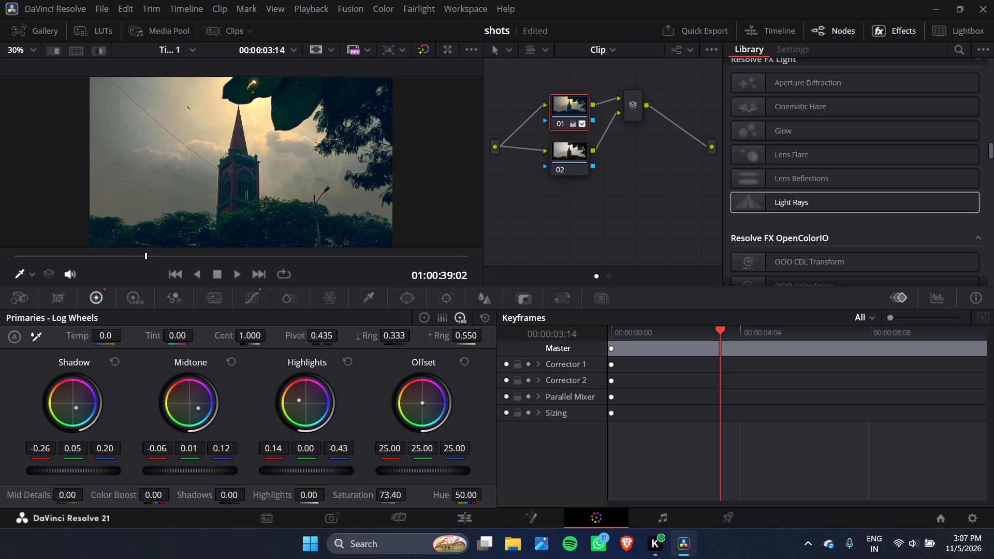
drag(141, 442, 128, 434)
Push node 01's Midtone log wheel further toward blue, at red -0.07, green 0.00 and blue 0.25.
drag(201, 406, 295, 414)
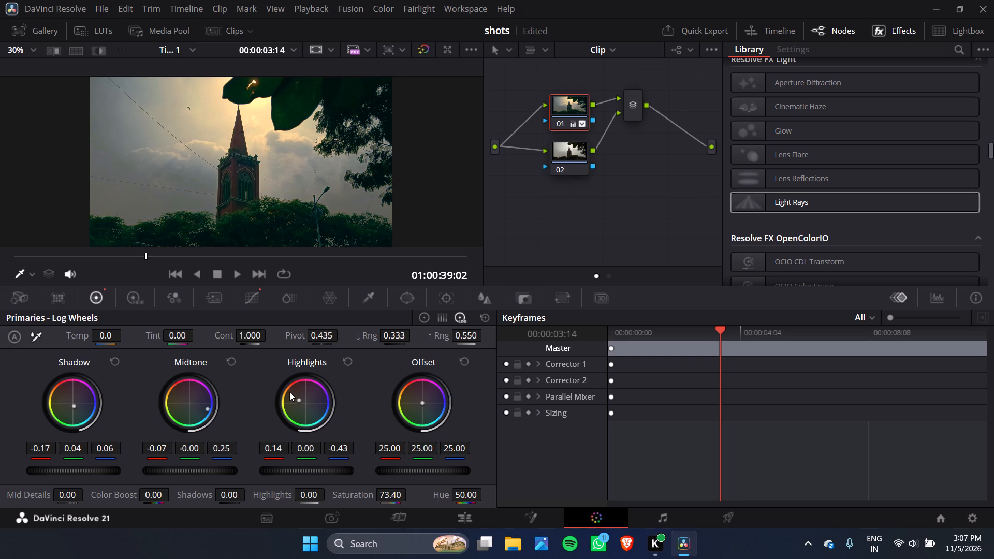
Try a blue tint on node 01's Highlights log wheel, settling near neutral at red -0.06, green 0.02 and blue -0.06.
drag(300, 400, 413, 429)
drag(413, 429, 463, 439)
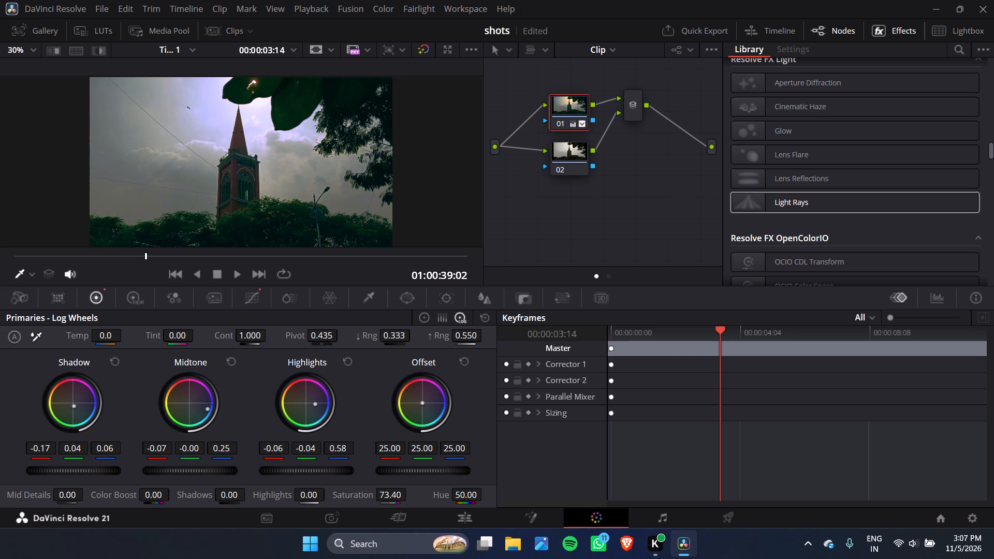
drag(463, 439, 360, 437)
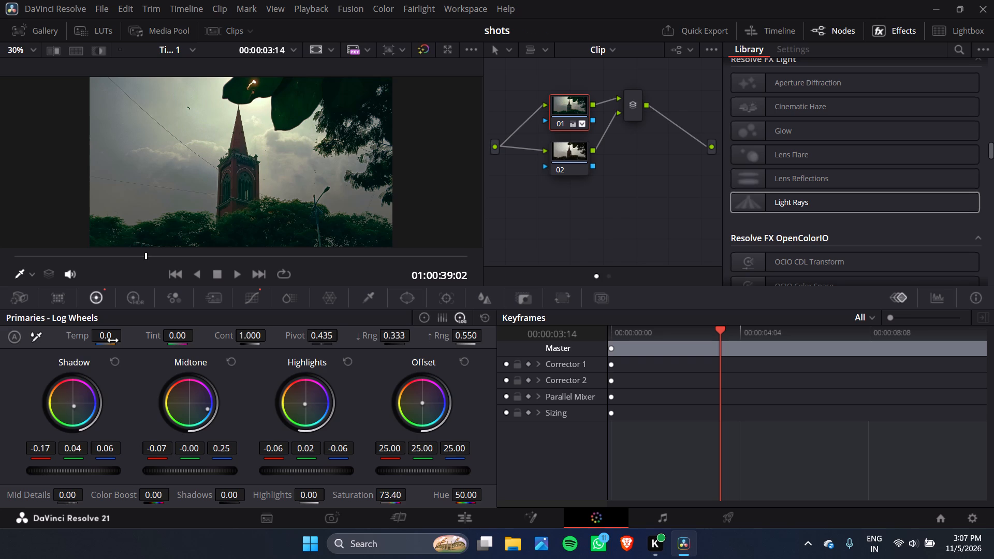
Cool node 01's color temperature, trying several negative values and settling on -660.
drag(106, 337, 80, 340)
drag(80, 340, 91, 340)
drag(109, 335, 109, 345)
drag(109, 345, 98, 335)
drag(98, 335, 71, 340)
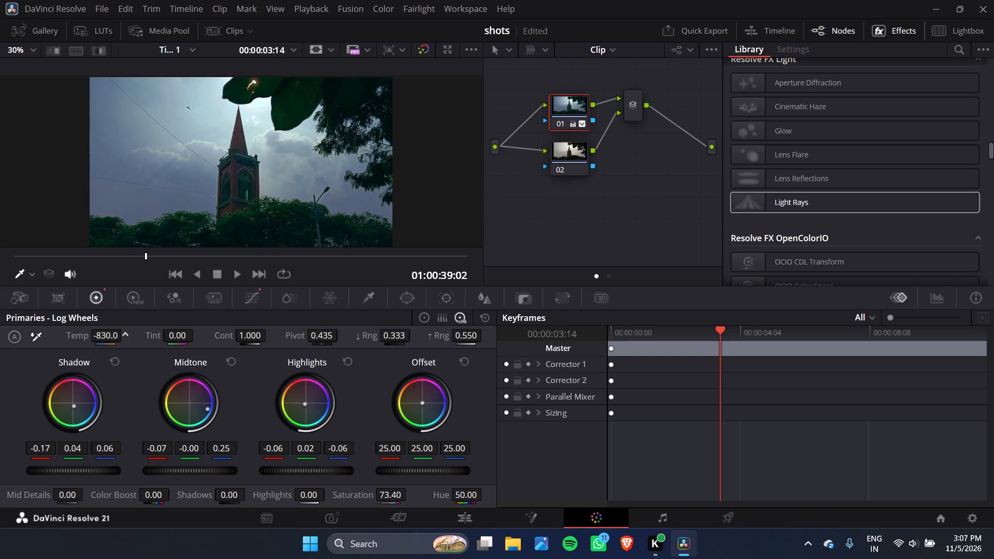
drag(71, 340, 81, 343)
Try golden and magenta tints on node 01's Highlights log wheel, settling on warm orange at red 0.24, green -0.04 and blue -0.34.
drag(304, 405, 282, 387)
drag(282, 387, 287, 381)
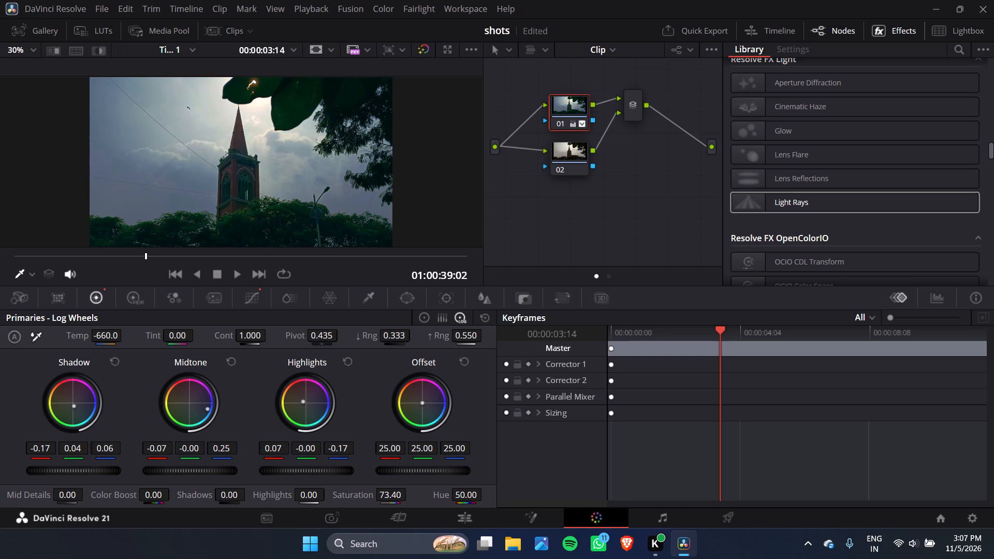
drag(287, 381, 290, 385)
drag(303, 402, 349, 388)
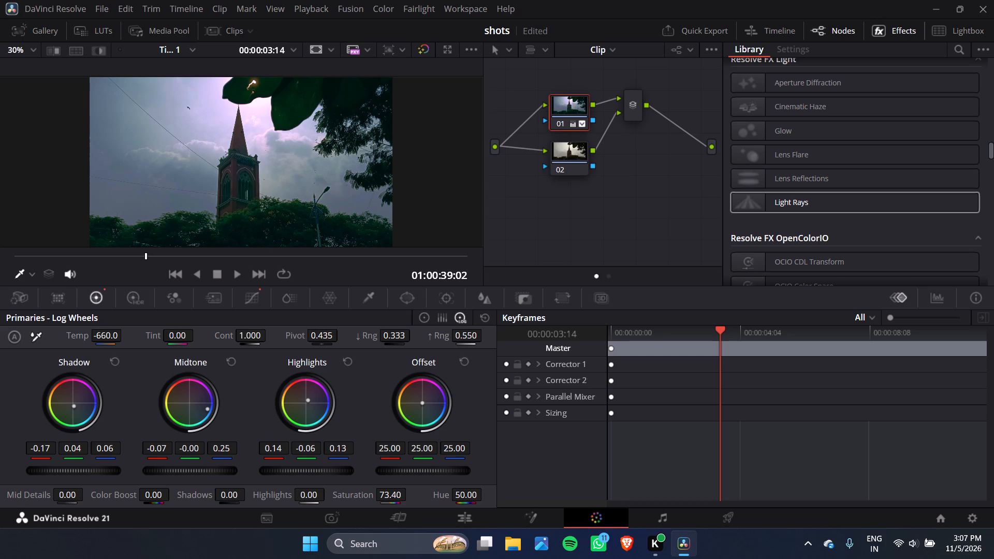
drag(349, 388, 348, 363)
drag(348, 363, 272, 364)
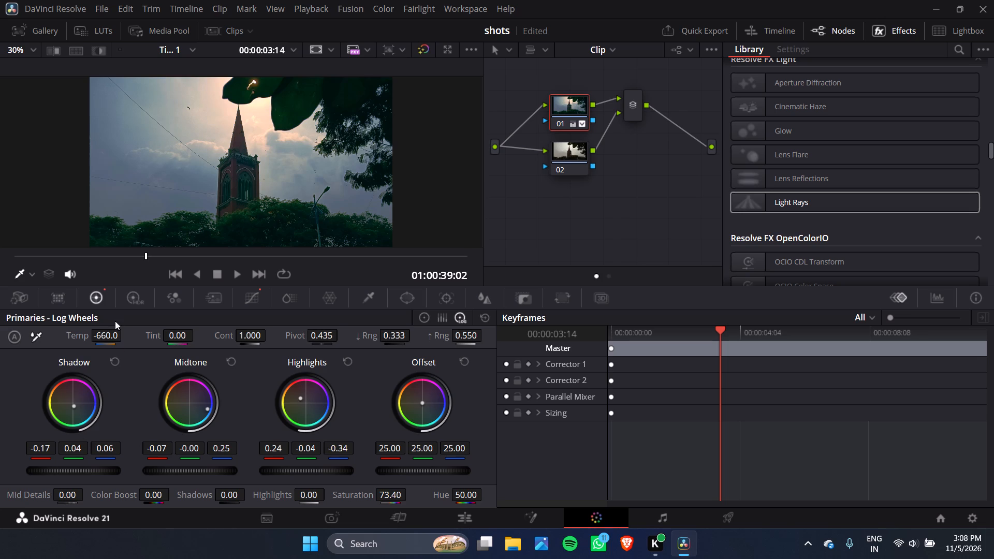
Set node 01's color temperature to -500.
drag(98, 334, 109, 339)
Move node 01's Shadow log wheel toward warm yellow-green, at red -0.04, green 0.04 and blue -0.31.
drag(76, 403, 17, 377)
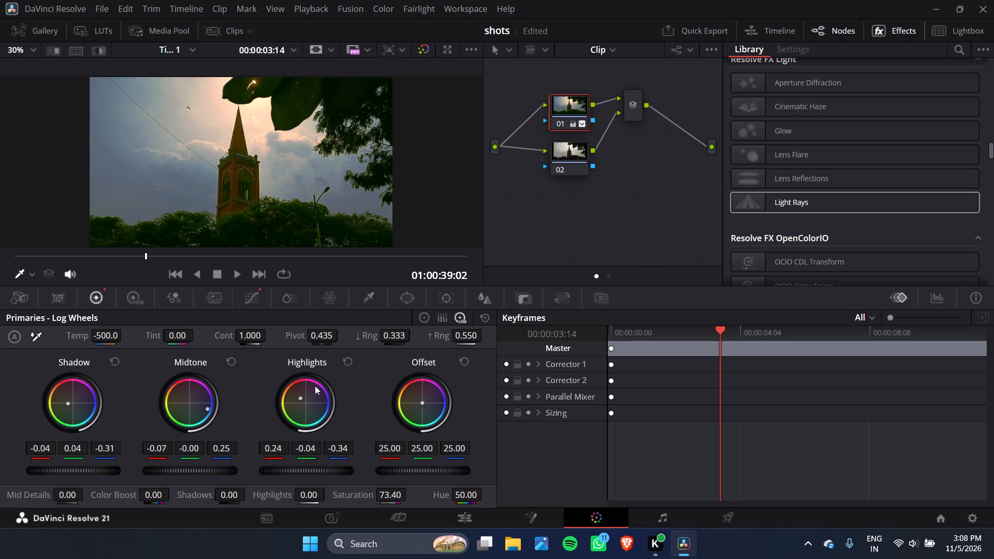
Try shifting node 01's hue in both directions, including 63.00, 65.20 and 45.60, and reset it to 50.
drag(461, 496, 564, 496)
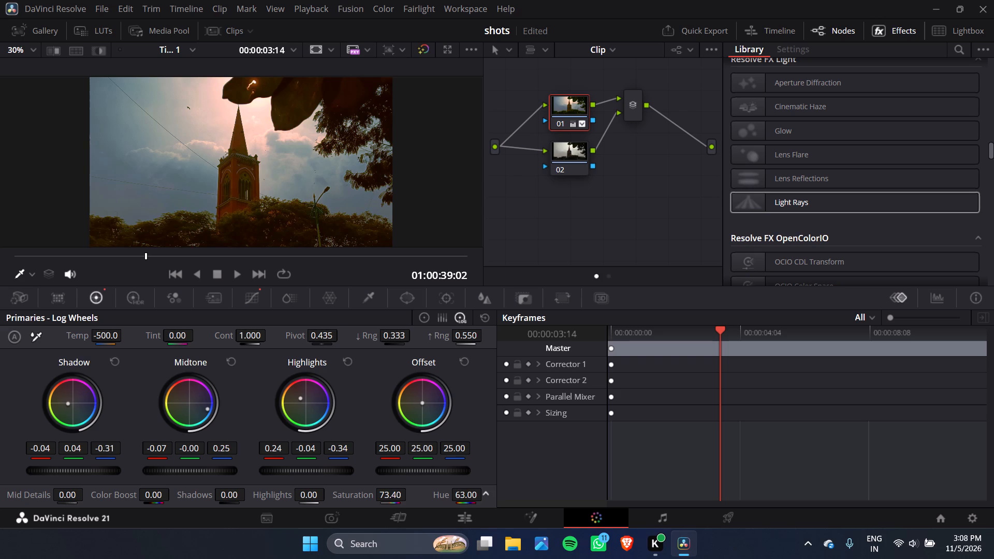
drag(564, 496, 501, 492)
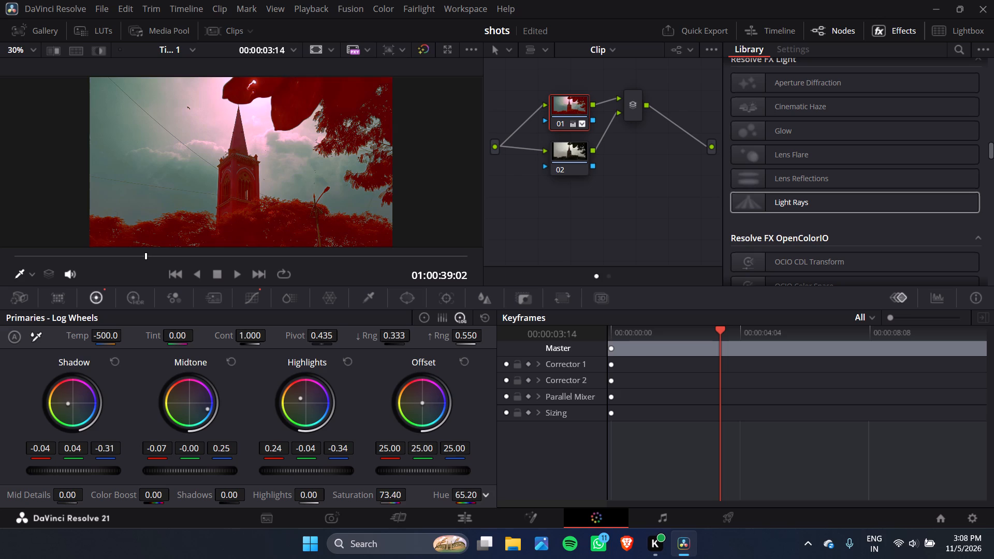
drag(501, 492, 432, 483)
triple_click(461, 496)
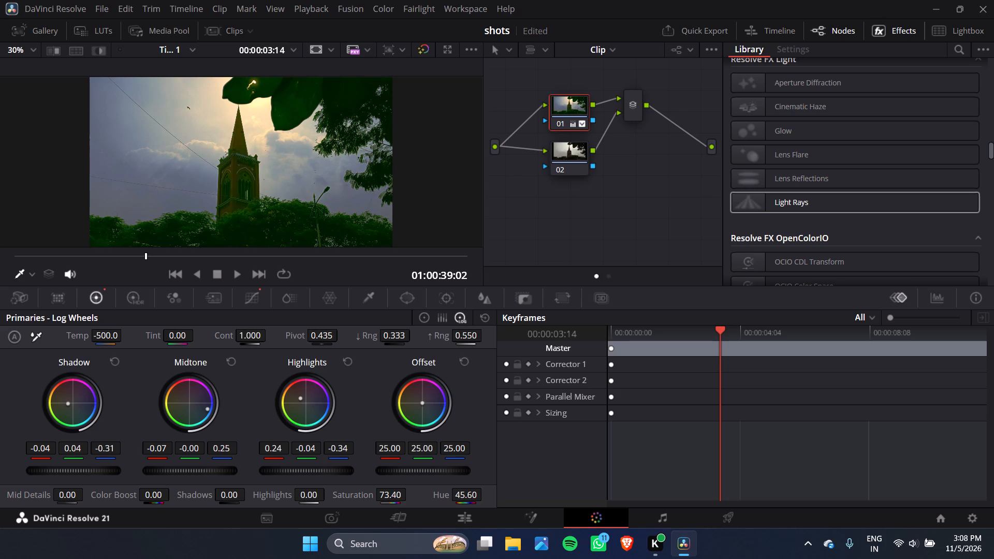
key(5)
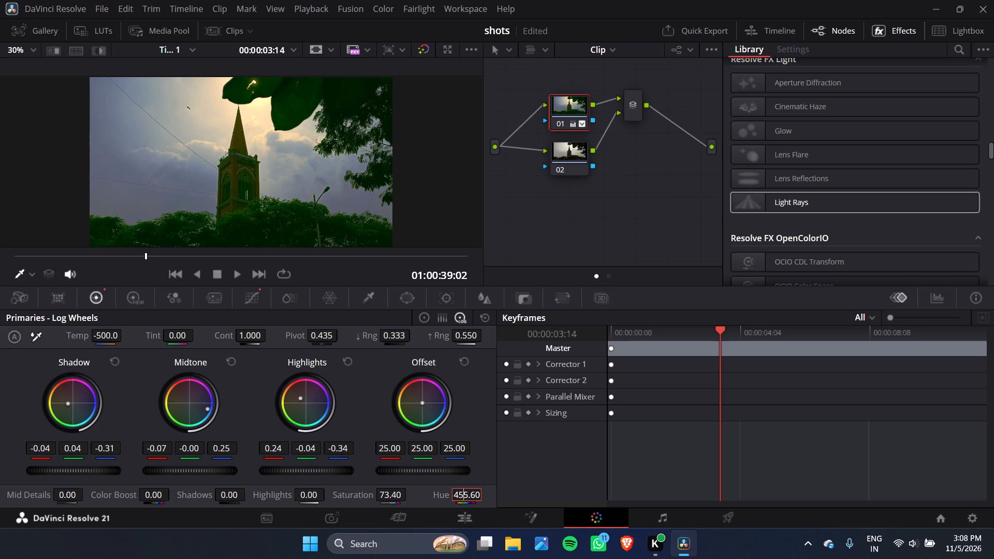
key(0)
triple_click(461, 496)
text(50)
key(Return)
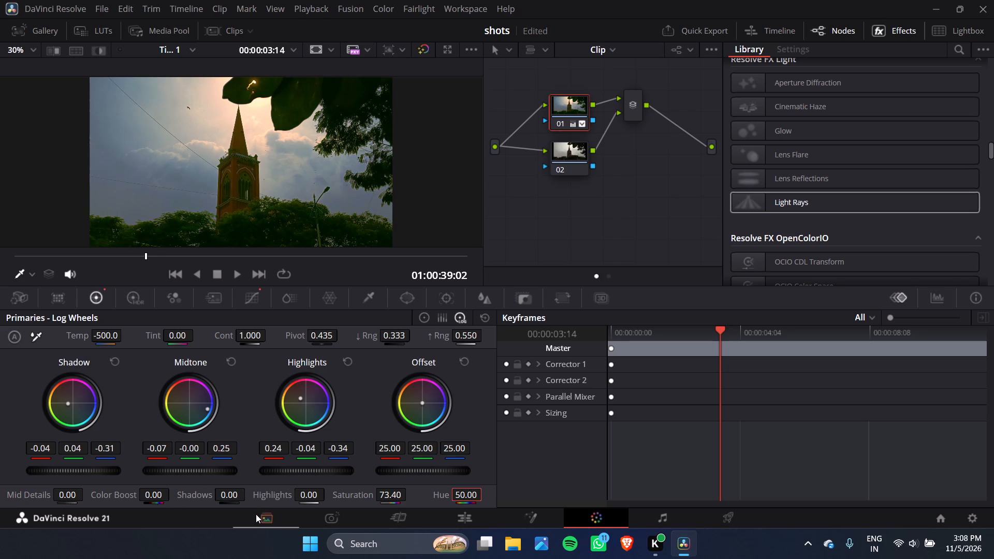
Raise node 01's Shadows adjustment to 0.50.
click(233, 497)
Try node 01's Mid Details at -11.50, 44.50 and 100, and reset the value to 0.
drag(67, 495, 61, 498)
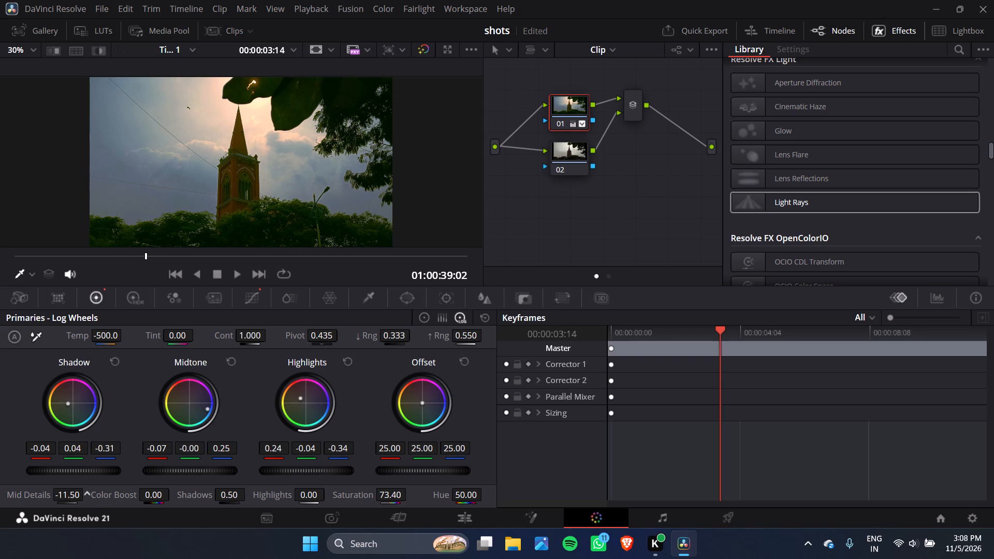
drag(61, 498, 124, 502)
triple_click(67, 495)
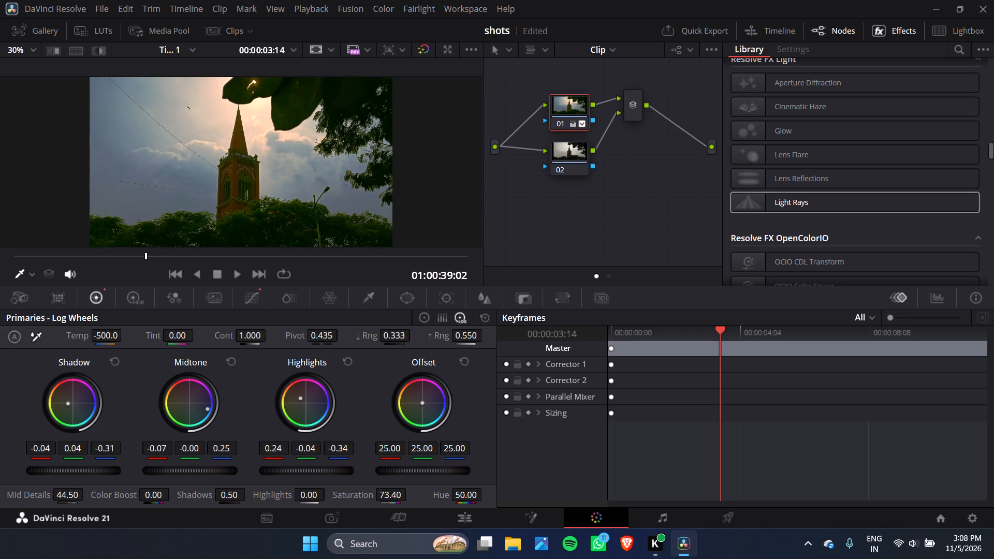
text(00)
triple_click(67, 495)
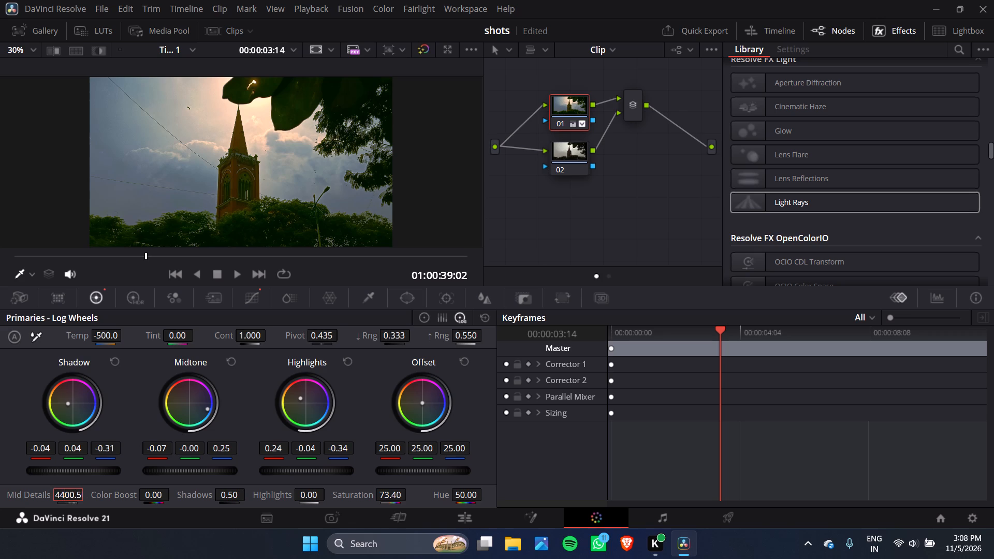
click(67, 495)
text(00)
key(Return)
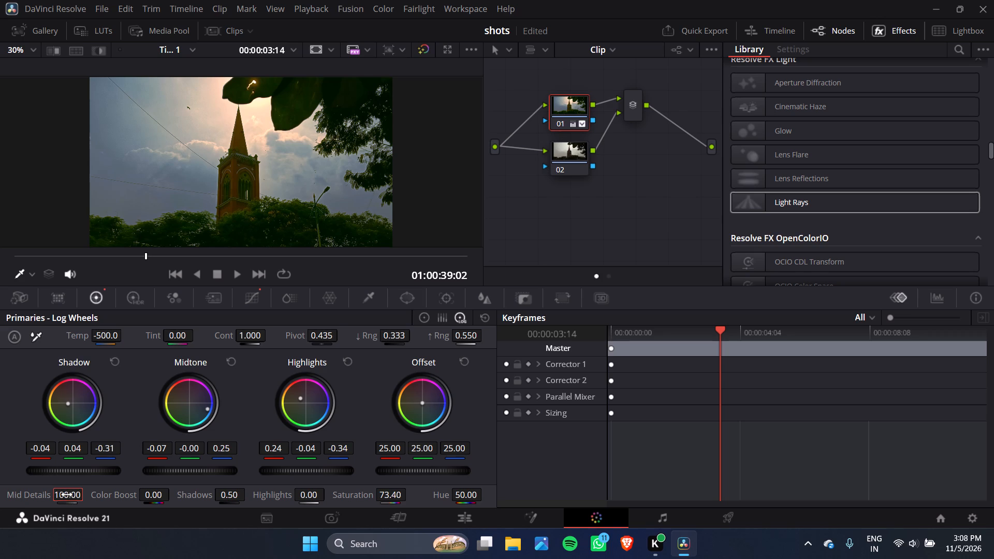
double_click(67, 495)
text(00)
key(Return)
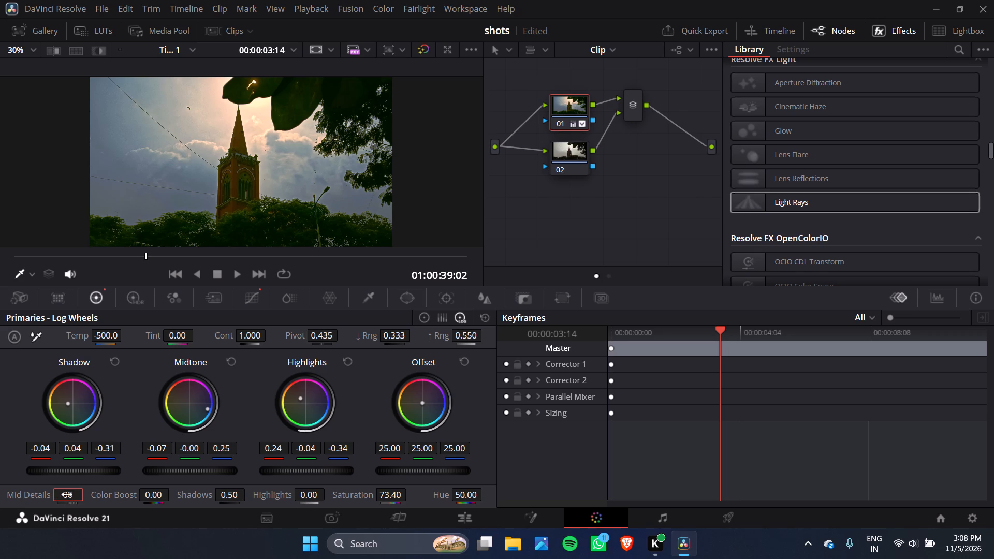
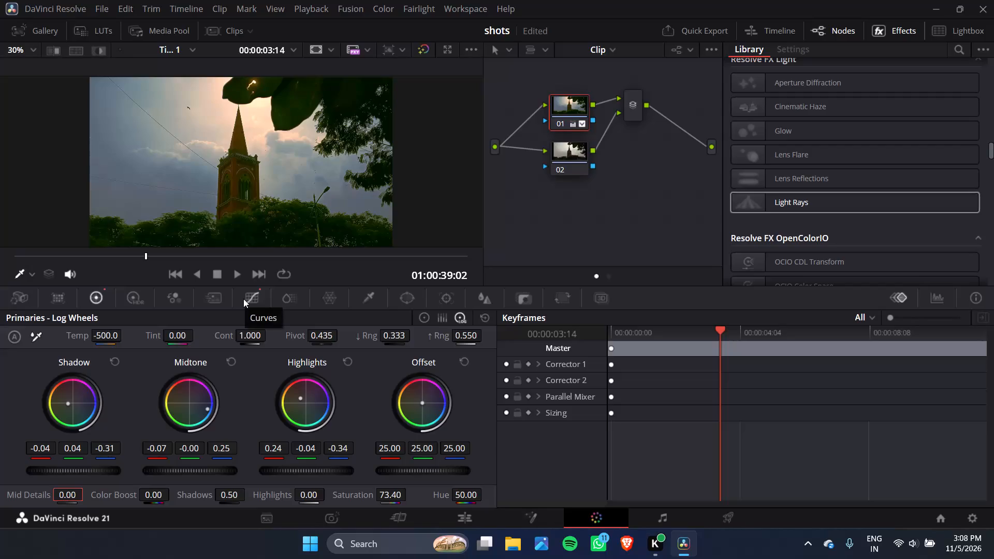
Add three control points to node 01's blue custom curve, in the midtones, highlights and shadows.
click(243, 299)
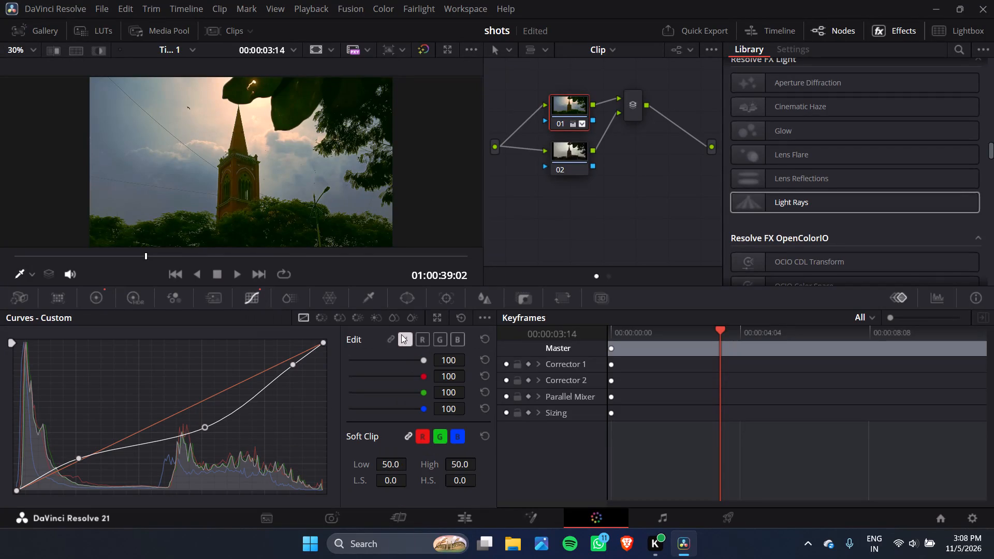
click(462, 337)
click(189, 408)
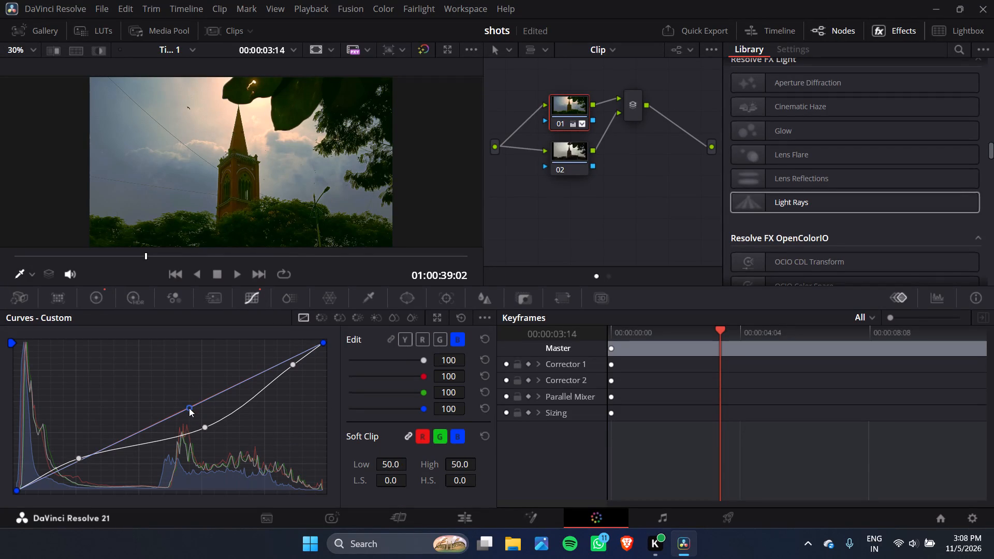
click(291, 355)
click(54, 469)
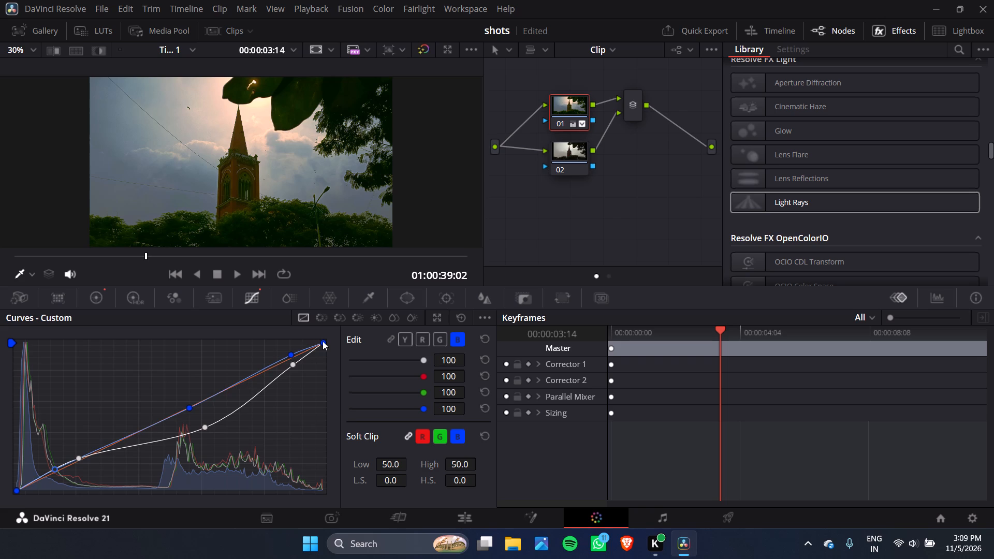
Lower the white endpoint and highlight point of node 01's blue curve to reduce blue in the bright sky.
drag(323, 341, 326, 347)
drag(326, 347, 331, 361)
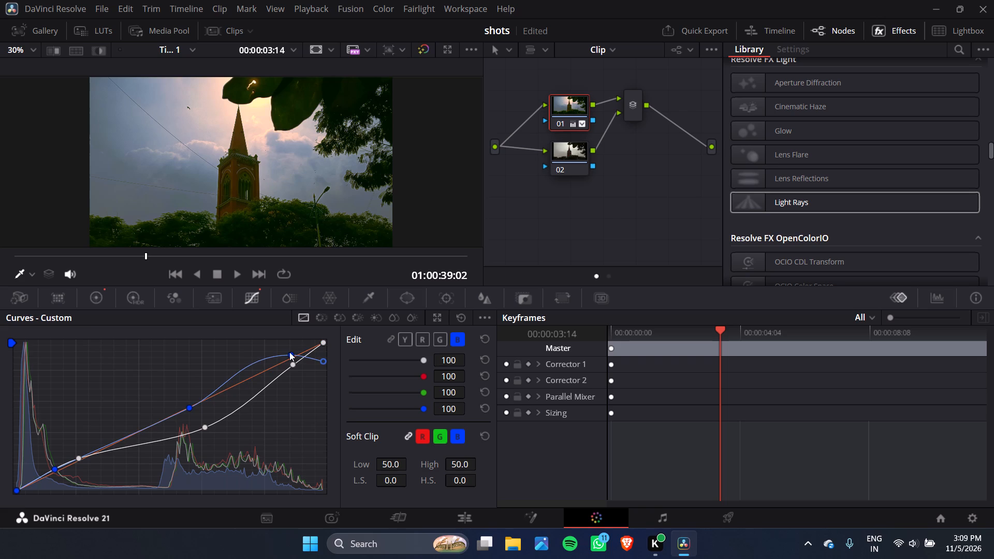
drag(289, 352, 294, 367)
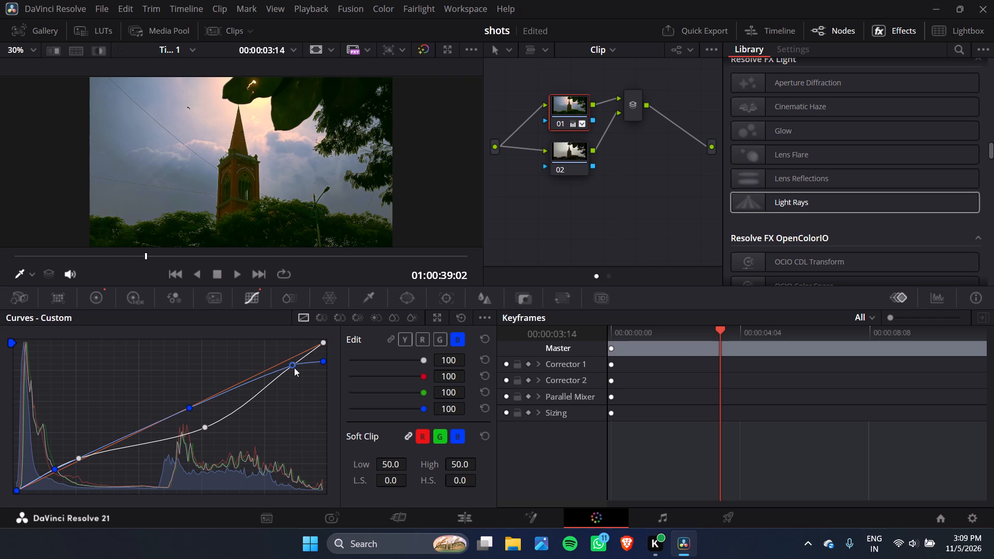
drag(294, 367, 295, 365)
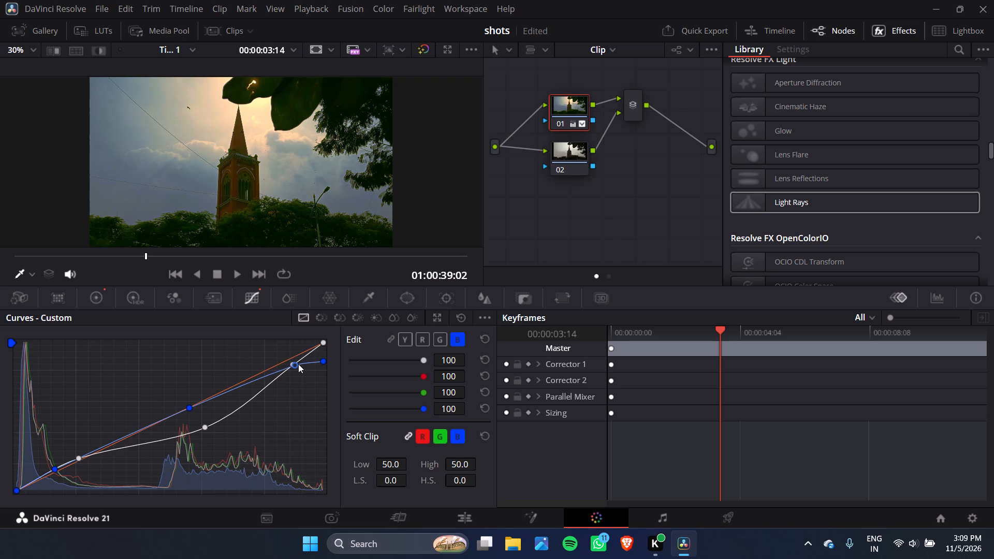
drag(292, 364, 296, 376)
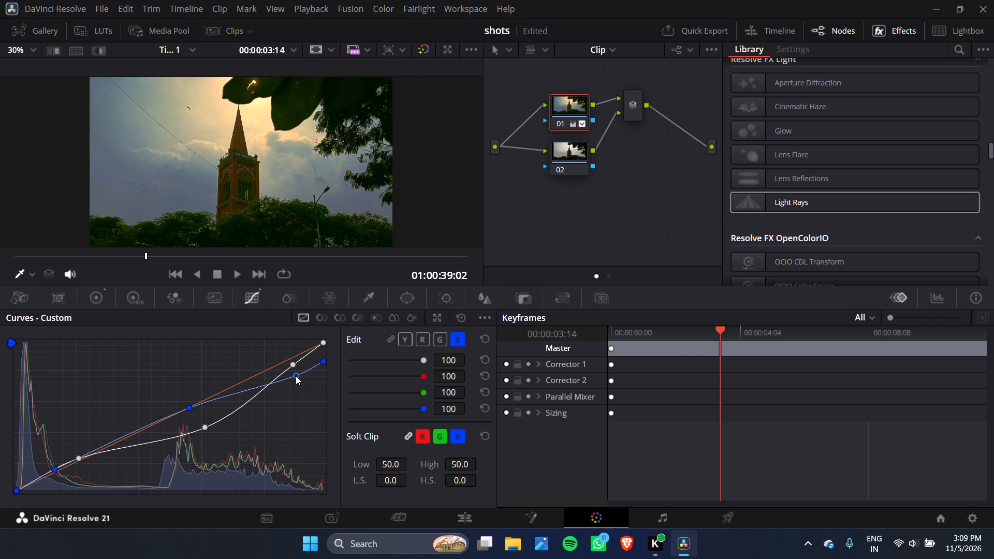
drag(296, 376, 297, 373)
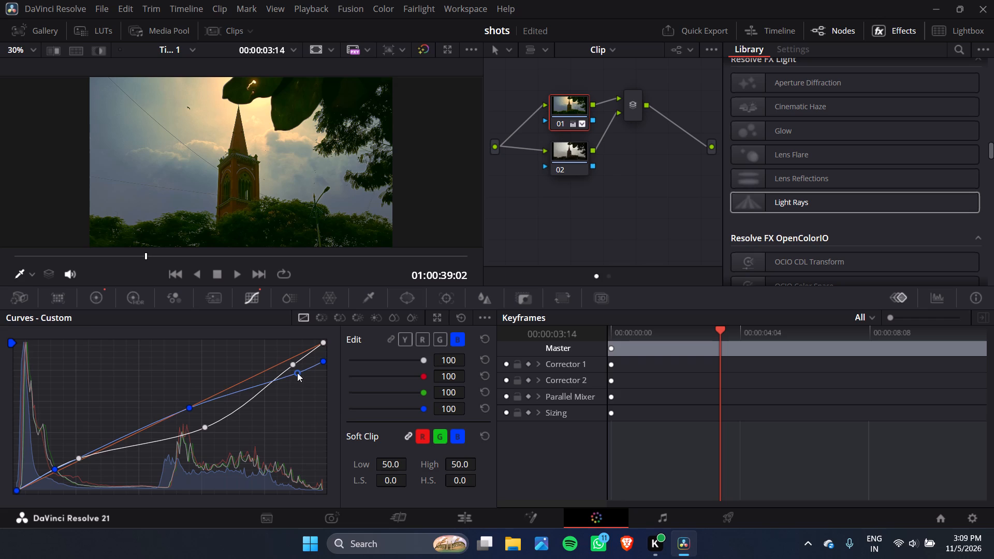
Nudge the blue curve's midtone point slightly and pull its shadow point below the diagonal.
click(191, 407)
drag(55, 466, 58, 469)
drag(58, 469, 64, 475)
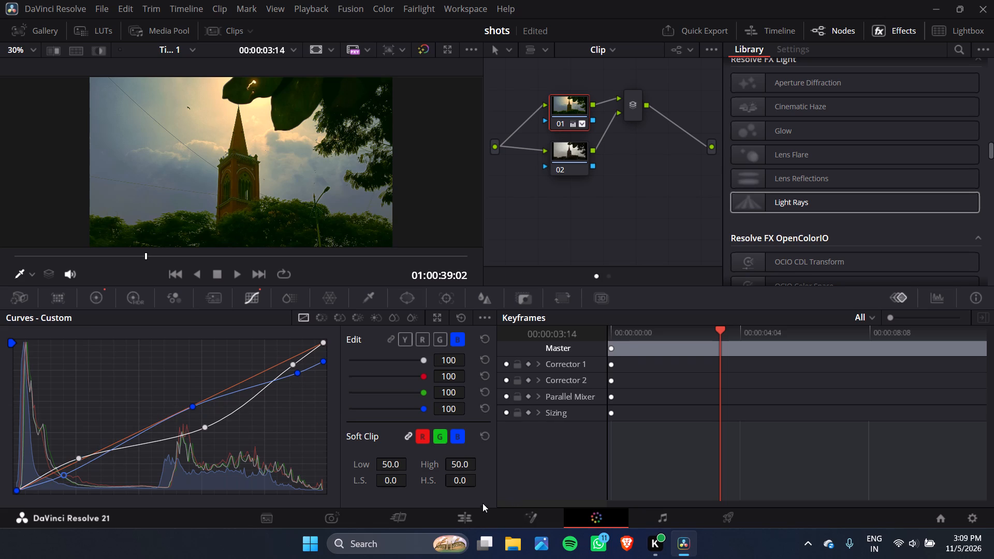
Play back the last two church tower clips on the edit timeline and compare their grades.
click(469, 516)
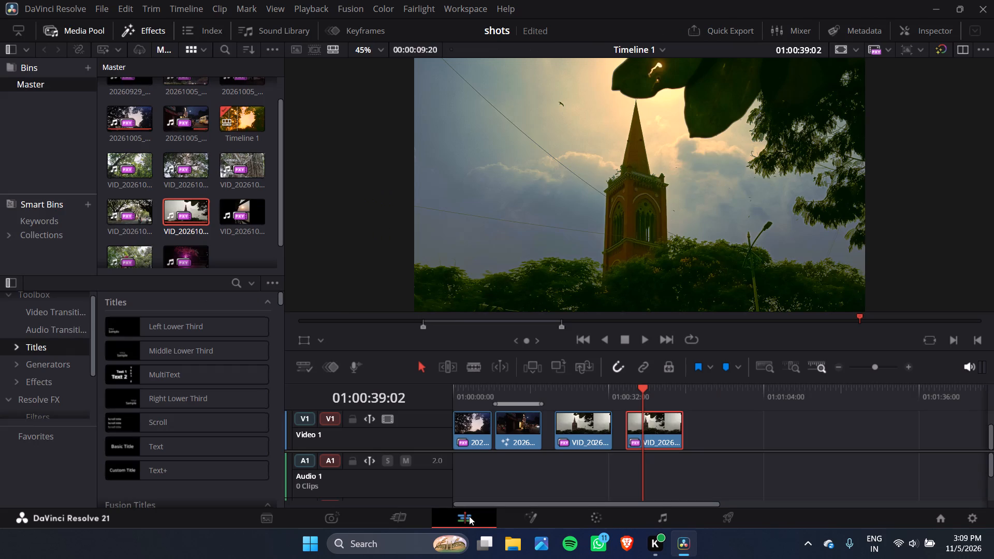
click(631, 385)
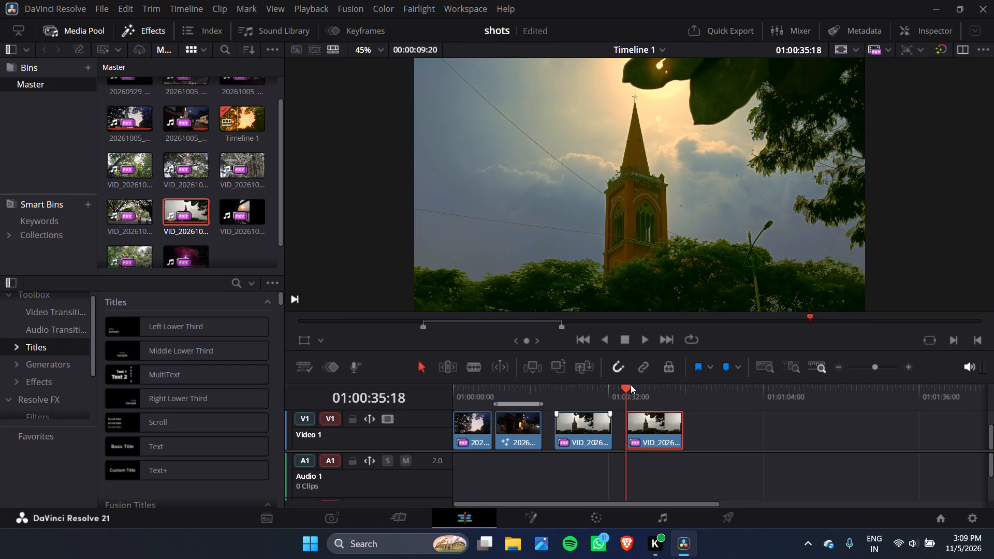
key(space)
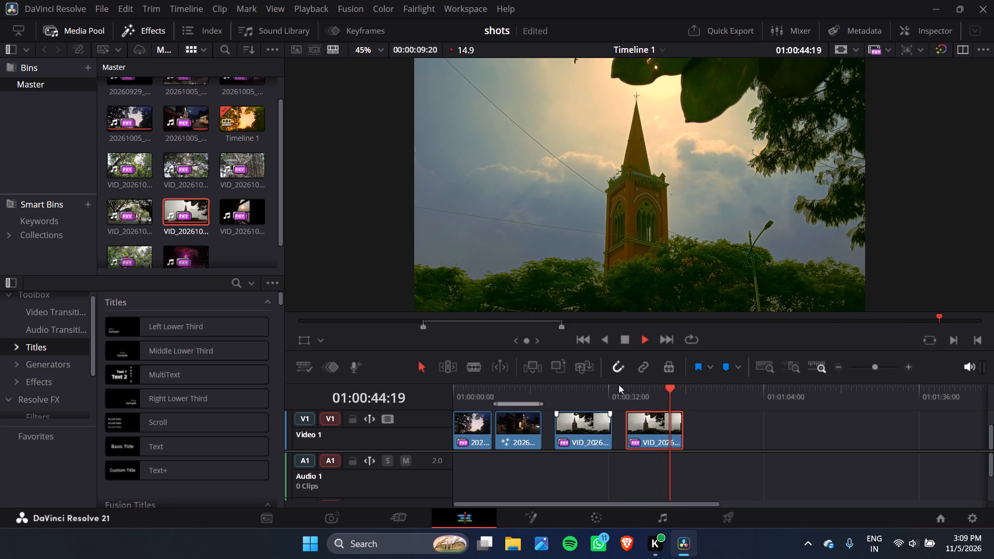
click(581, 386)
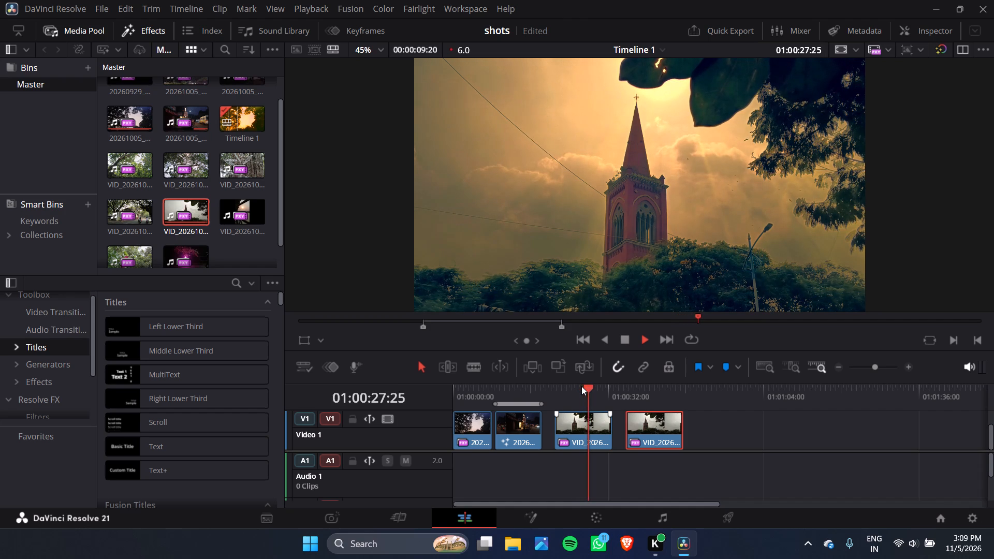
key(space)
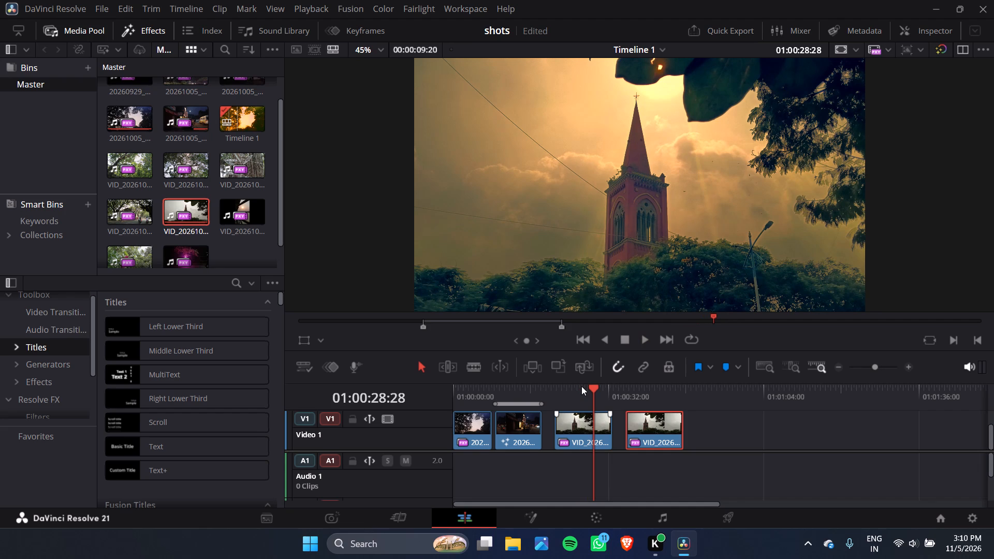
click(616, 390)
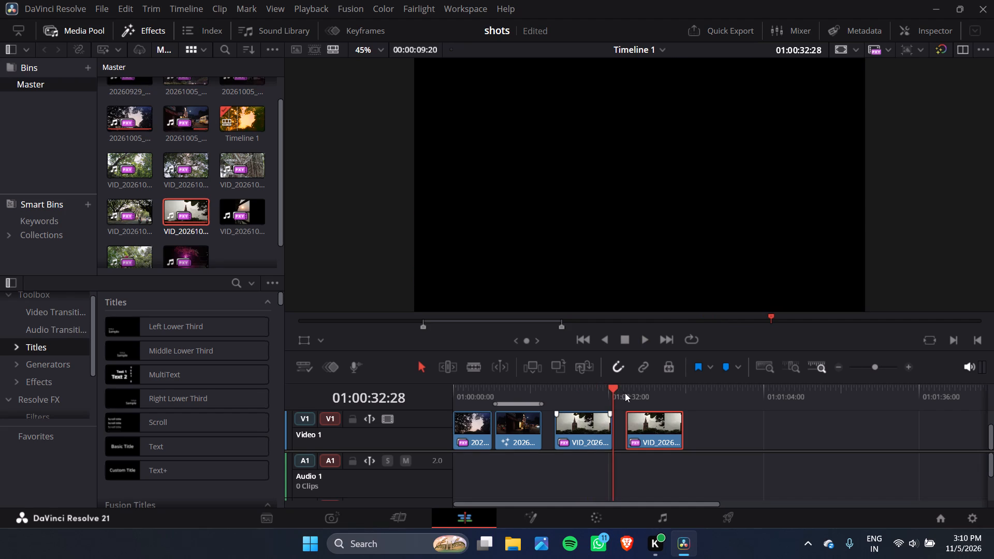
click(625, 393)
key(space)
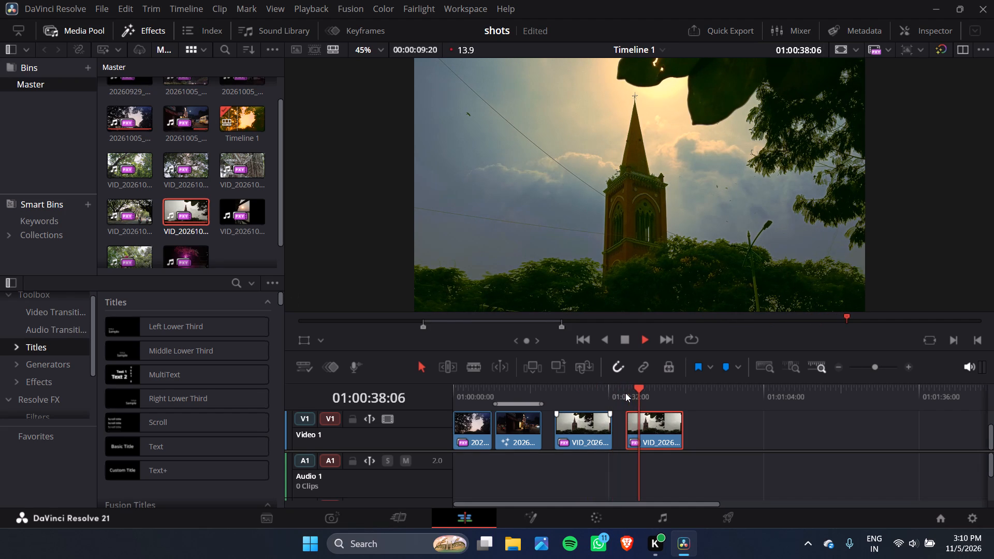
key(space)
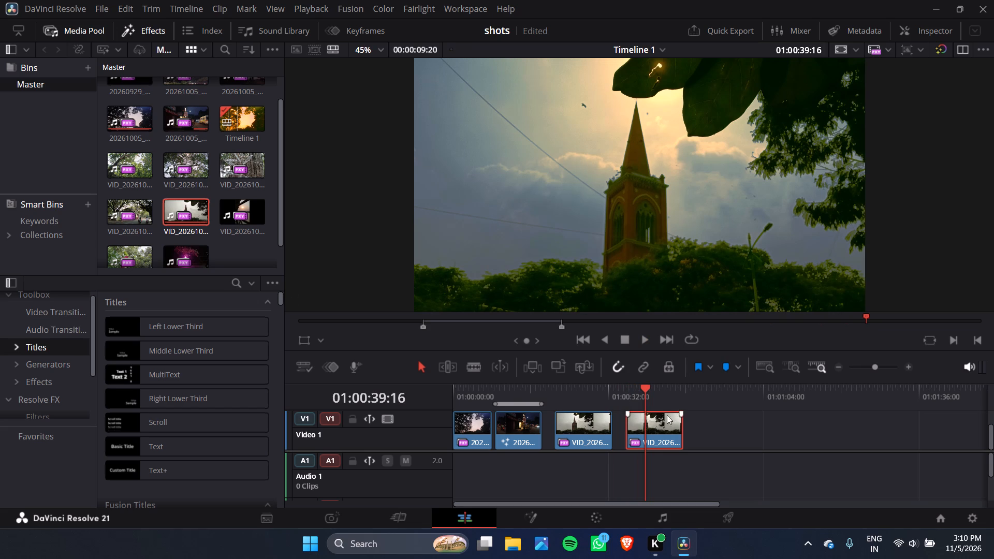
Return to grading the last church tower clip and raise node 01's Shadows adjustment to 30.00.
click(577, 517)
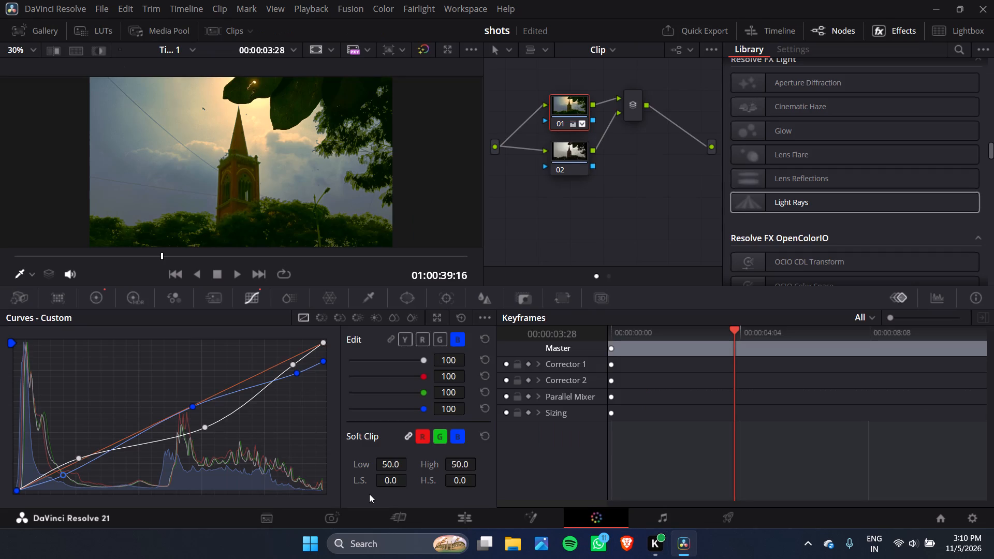
click(91, 298)
drag(239, 496, 274, 501)
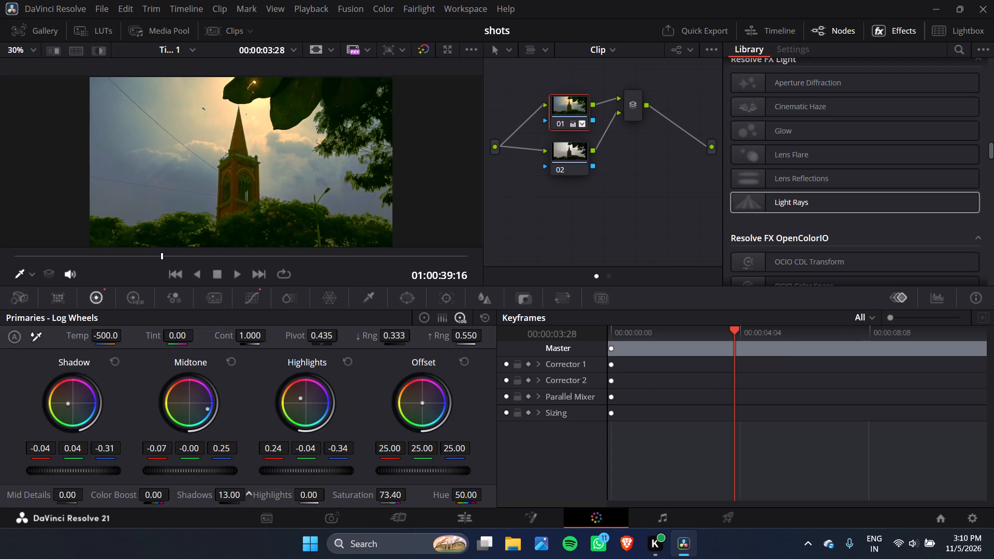
drag(274, 501, 286, 502)
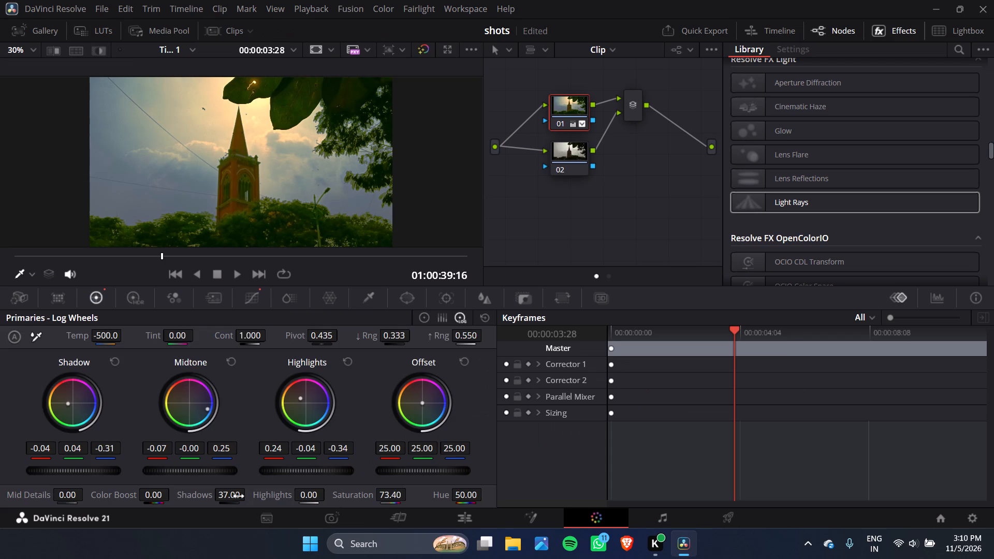
click(239, 496)
click(779, 335)
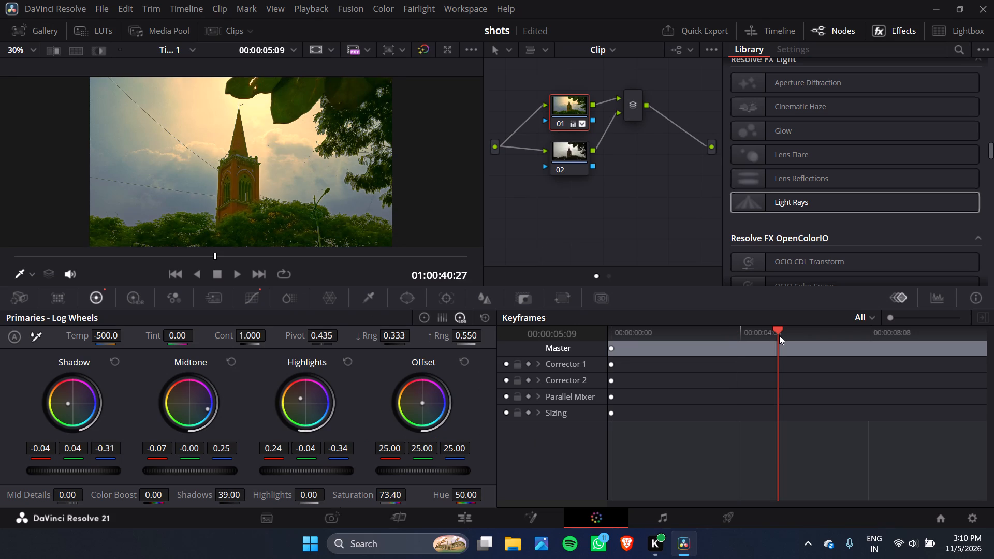
drag(236, 500, 232, 500)
drag(232, 500, 224, 502)
Lower node 01's Highlights adjustment to -38.50.
drag(317, 499, 264, 501)
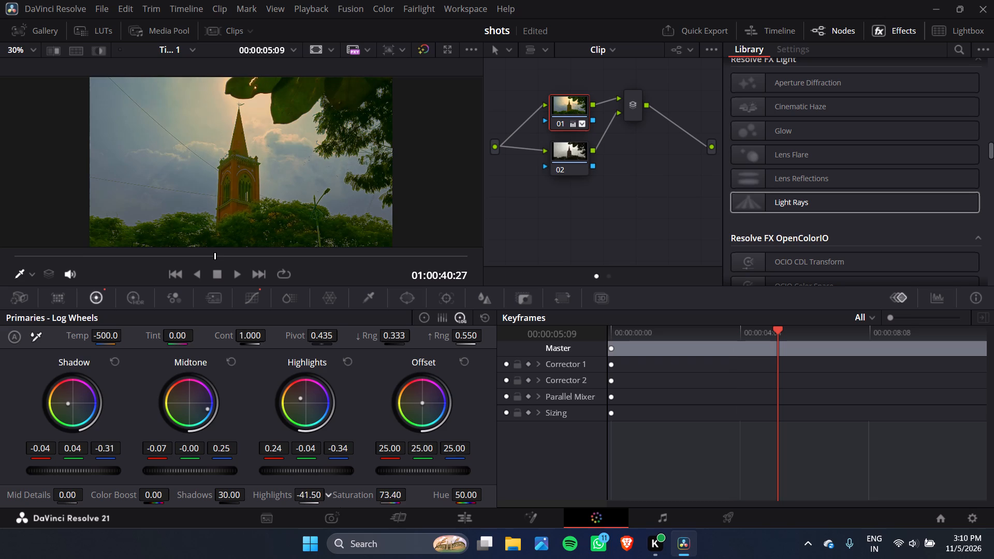
drag(264, 501, 267, 501)
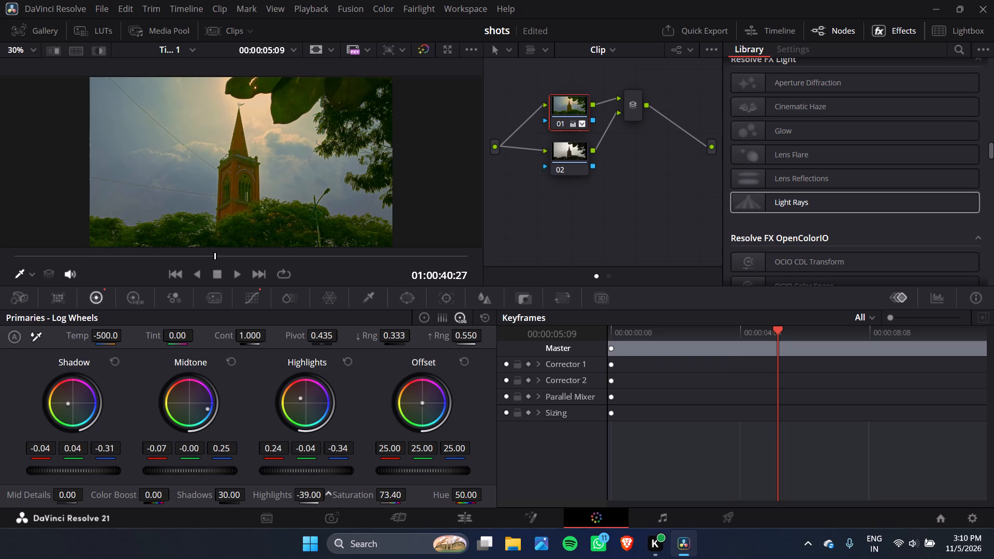
drag(267, 501, 267, 501)
Raise node 01's Saturation to 83.70.
drag(392, 495, 424, 496)
drag(424, 496, 459, 499)
Adjust node 01's Saturation to 72.40.
drag(459, 499, 523, 497)
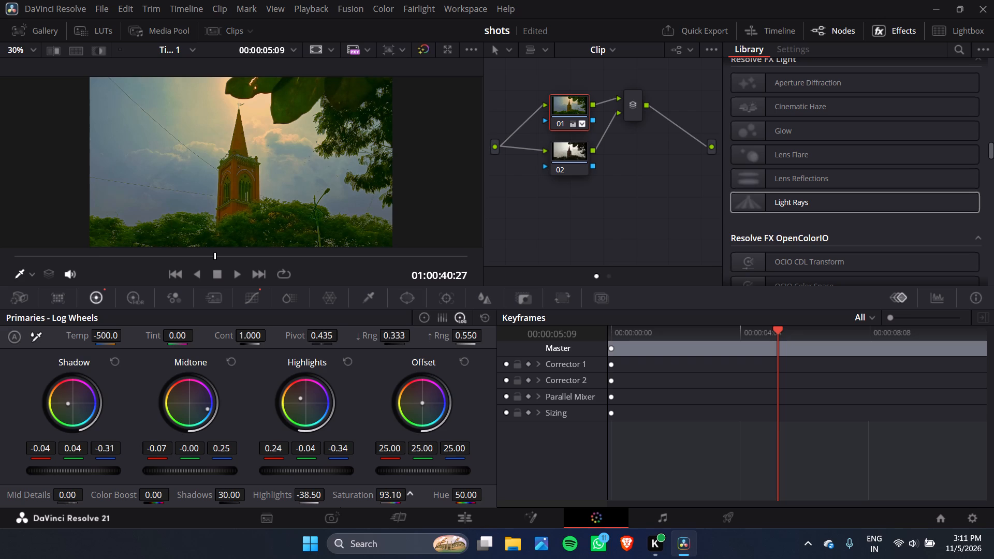
drag(523, 497, 386, 512)
Raise node 01's Color Boost to 20.50.
drag(157, 492, 176, 494)
drag(176, 494, 206, 494)
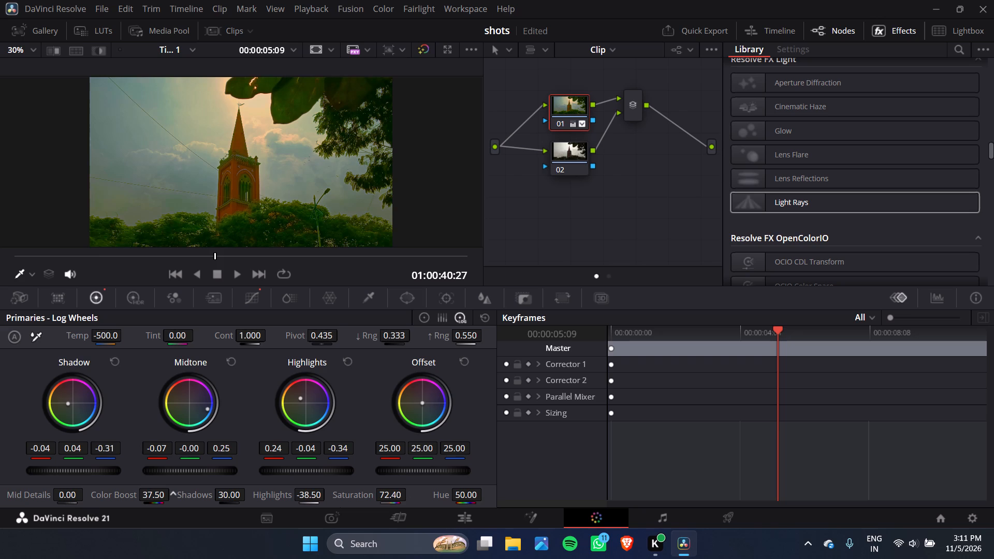
drag(206, 494, 192, 494)
drag(157, 492, 149, 493)
drag(149, 493, 151, 494)
drag(151, 494, 149, 494)
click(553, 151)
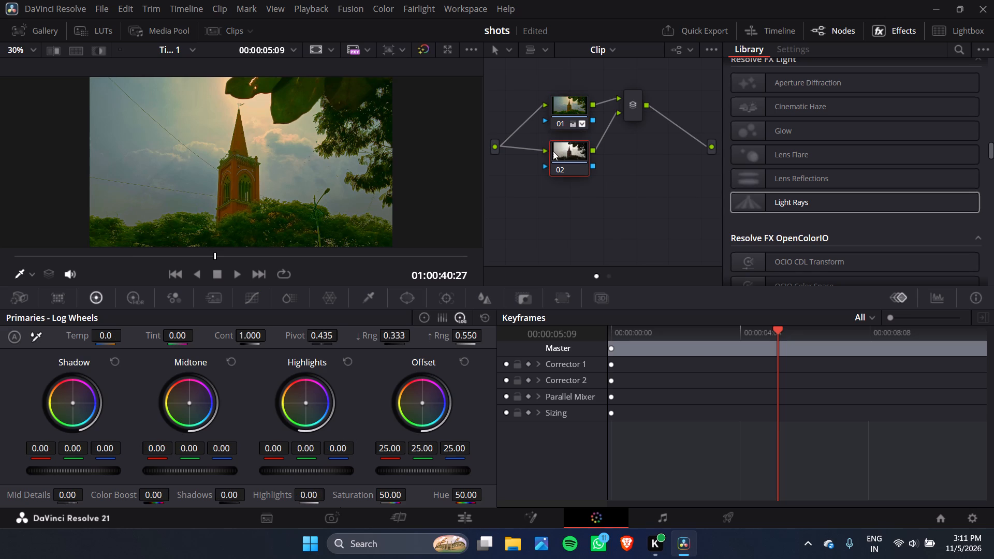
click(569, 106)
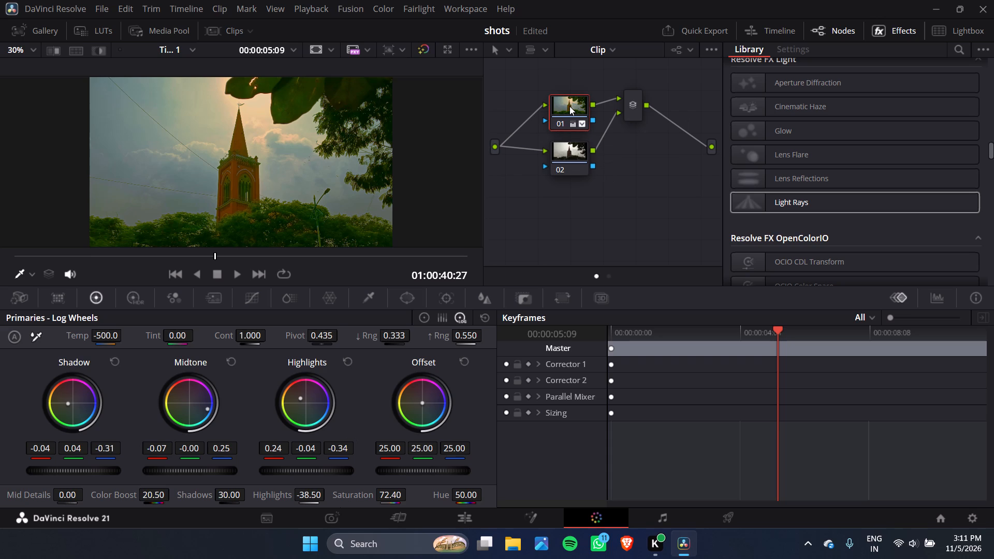
Play back the last church tower clip on the edit timeline and compare its grade with the previous tower clip.
click(474, 522)
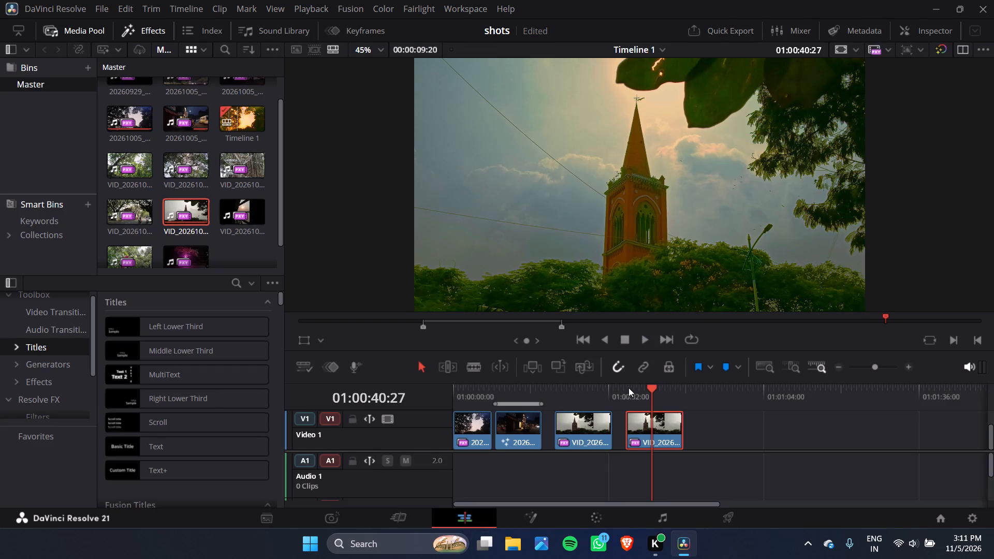
click(628, 390)
key(space)
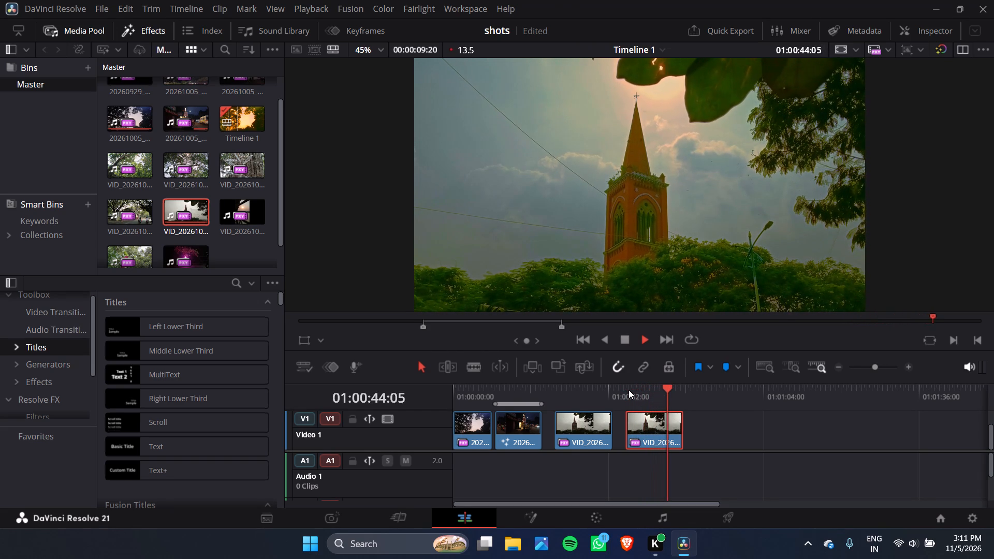
key(space)
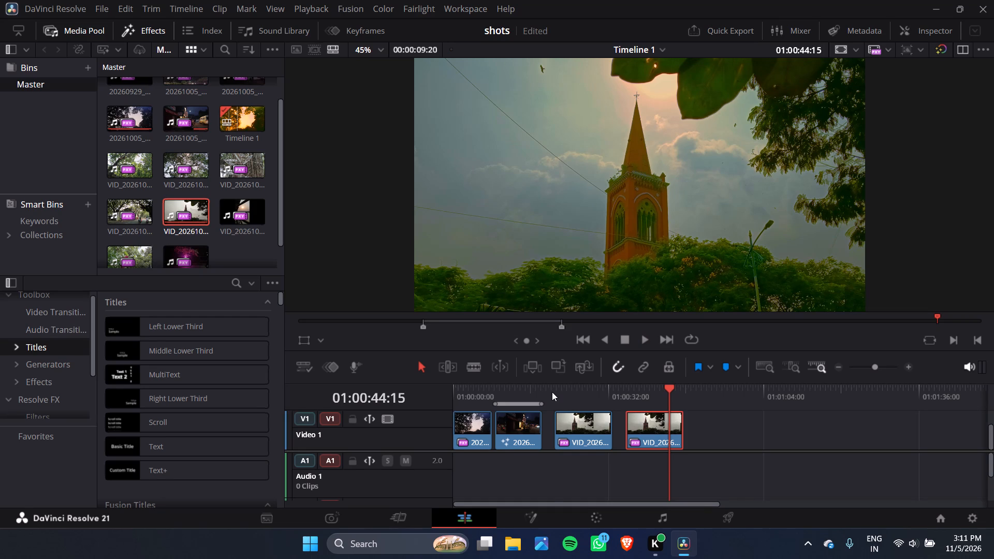
click(552, 392)
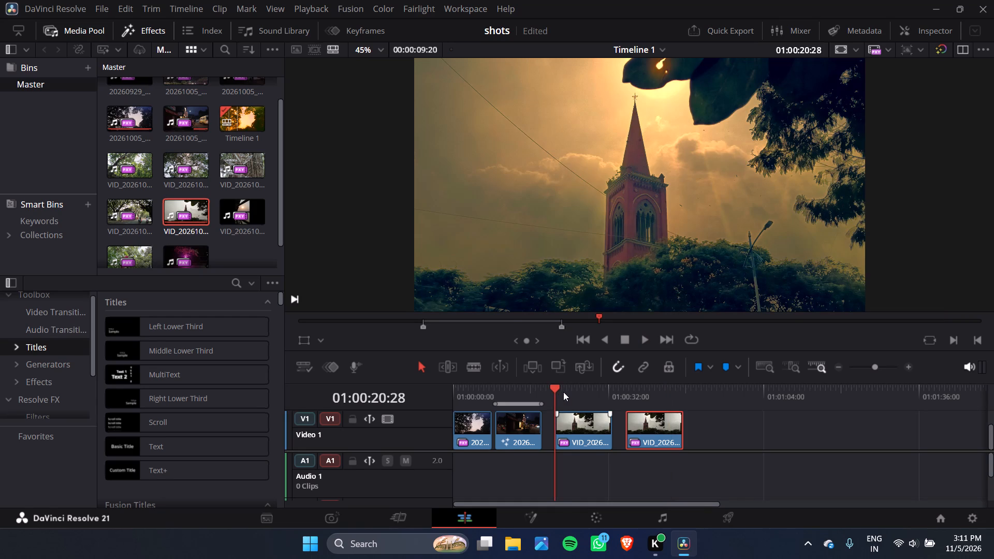
click(625, 383)
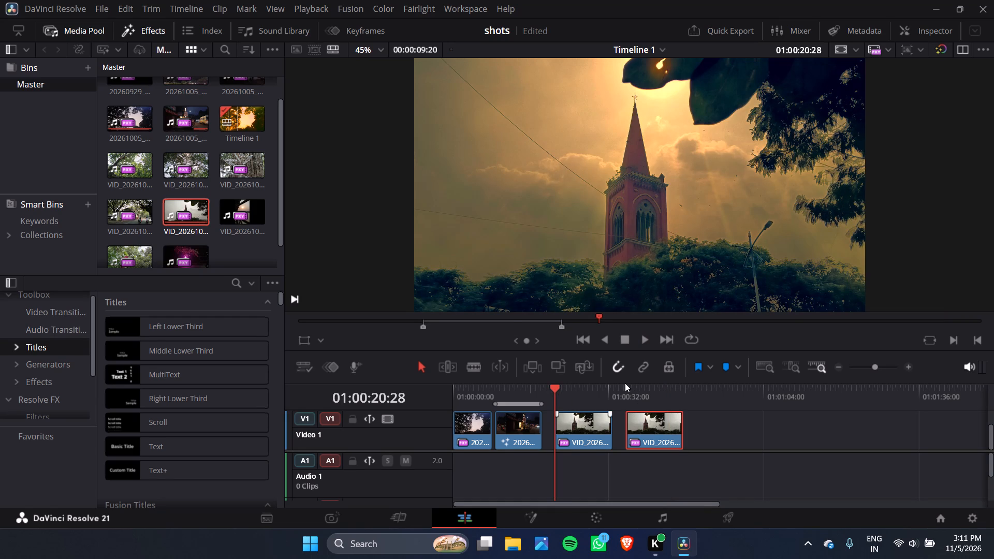
click(625, 389)
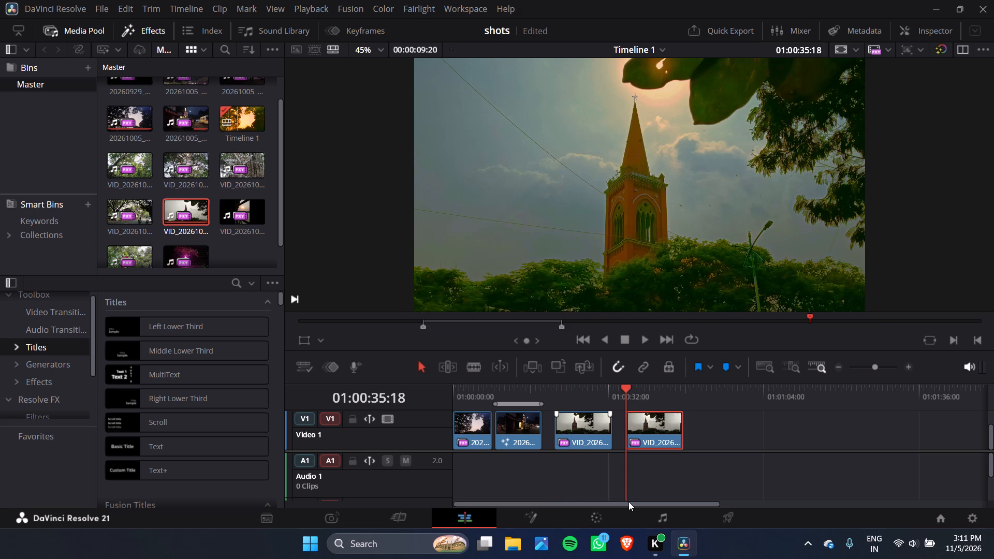
Return to grading the last church tower clip and apply the Light Rays effect to node 02.
click(597, 513)
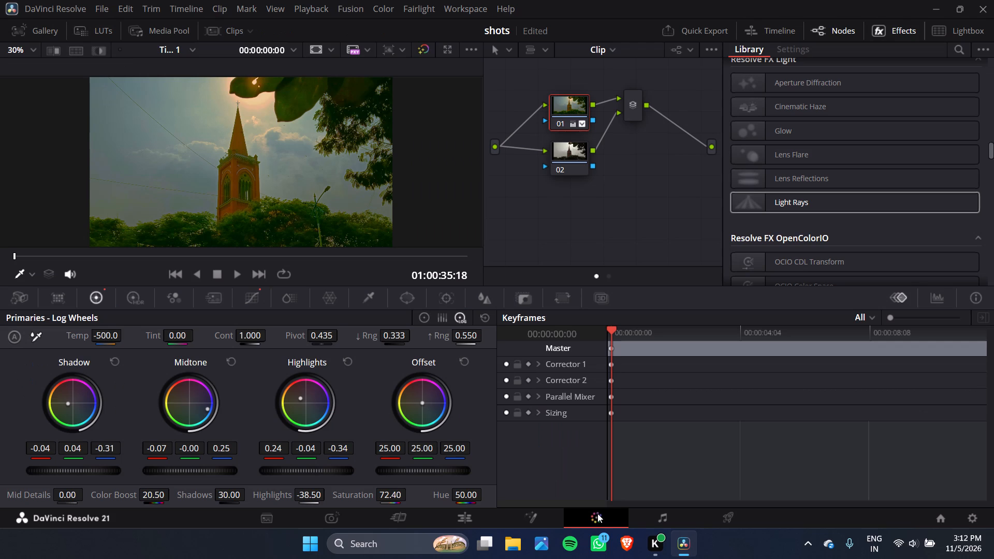
click(569, 154)
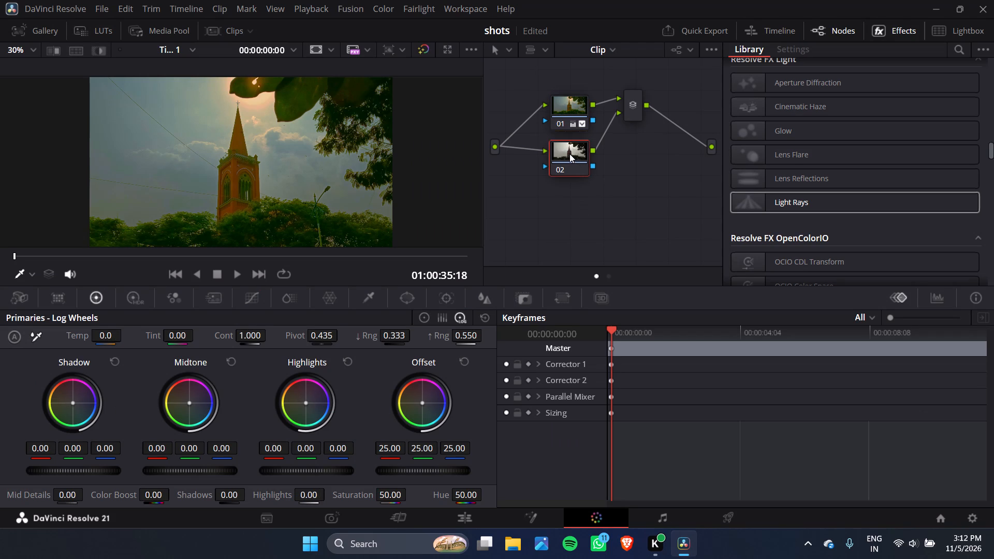
click(572, 104)
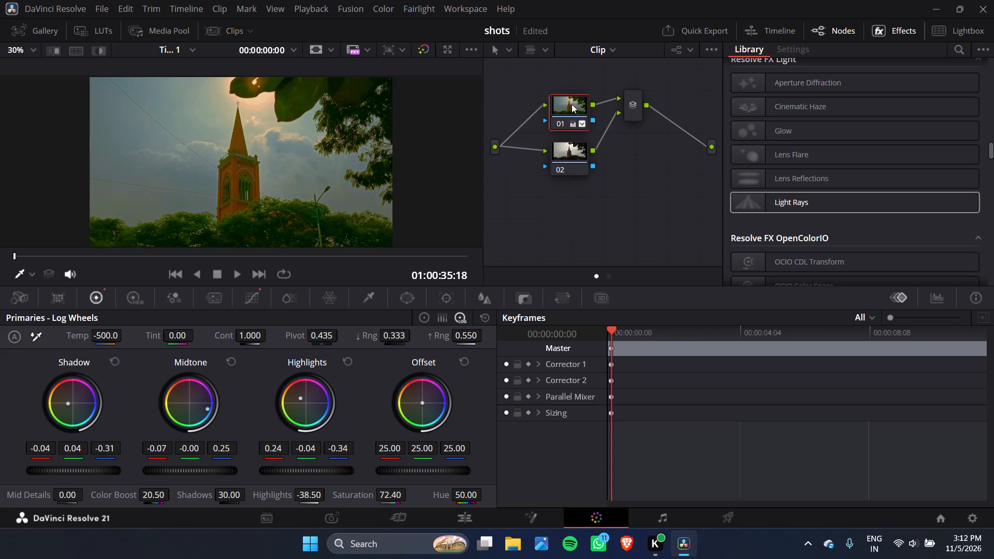
click(575, 155)
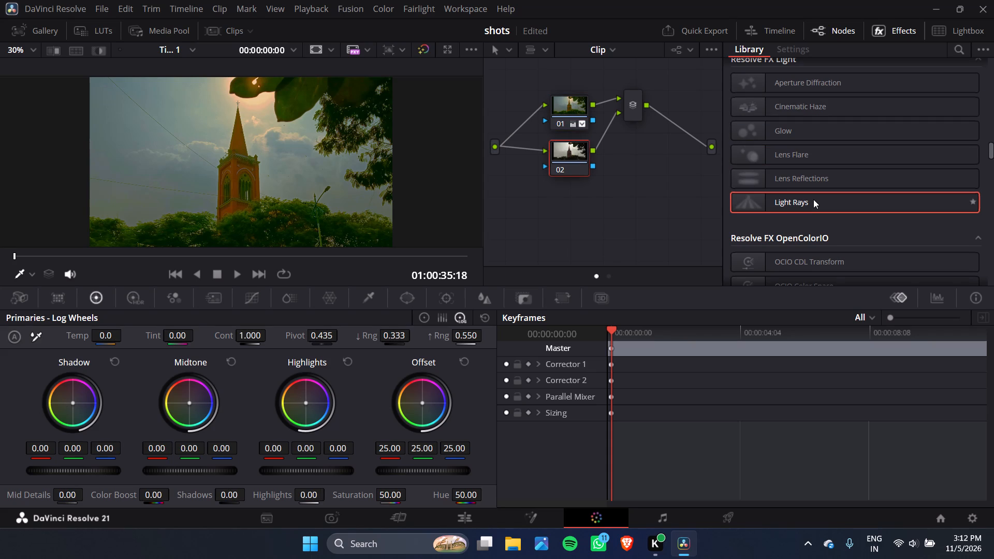
drag(813, 199, 569, 146)
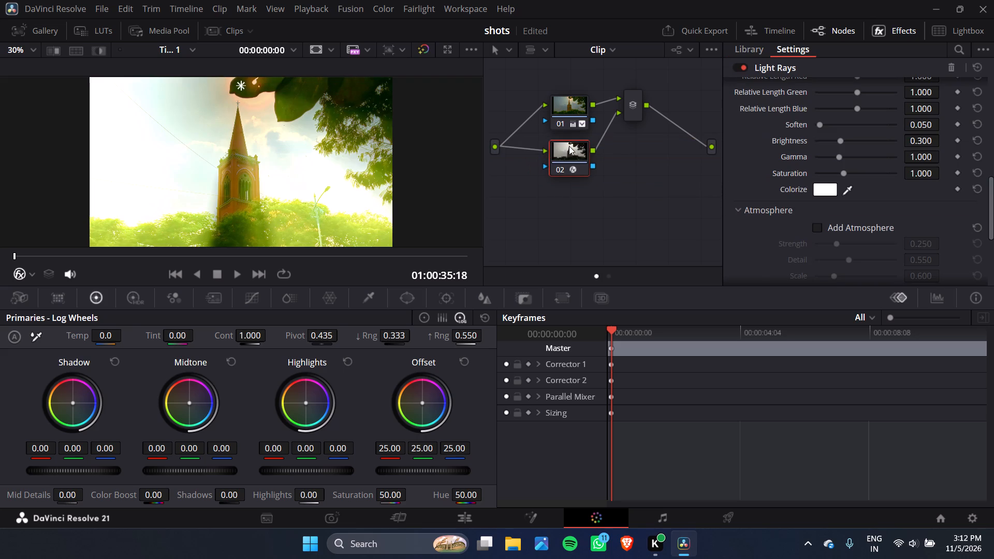
Set the Light Rays Source Threshold on node 02 to 0.860.
scroll(777, 175, up, 5)
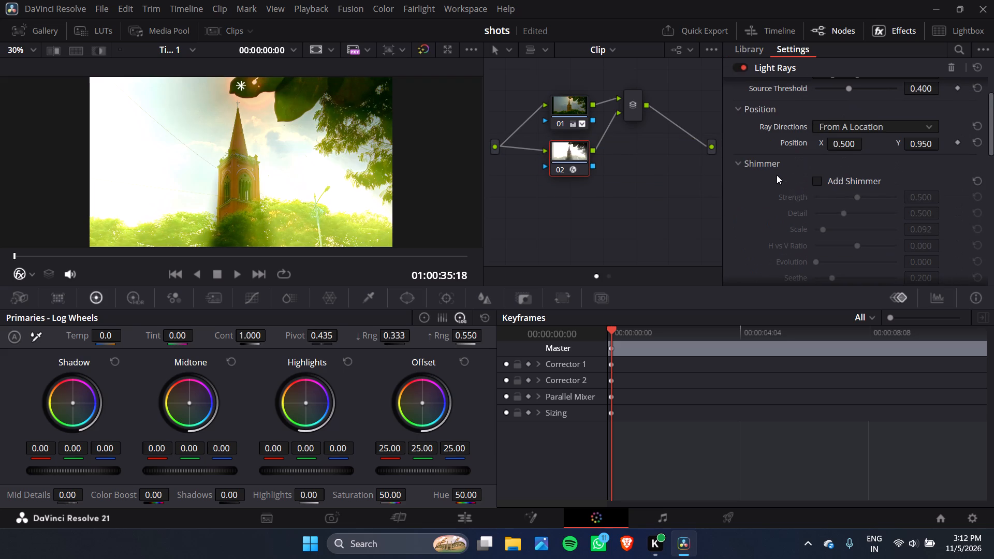
scroll(777, 175, up, 1)
drag(849, 136, 839, 136)
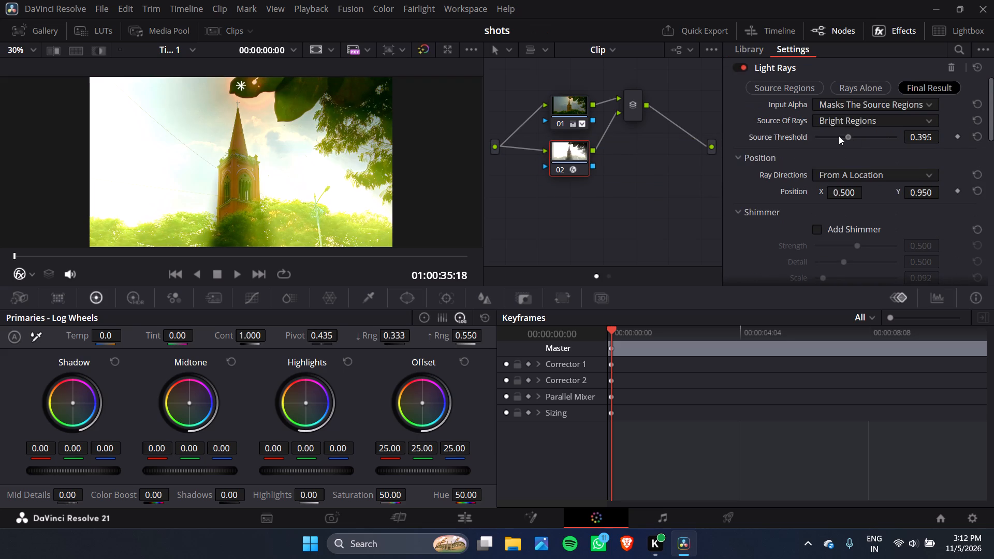
drag(839, 136, 828, 136)
click(828, 136)
drag(828, 136, 839, 136)
drag(839, 136, 822, 136)
drag(822, 136, 854, 140)
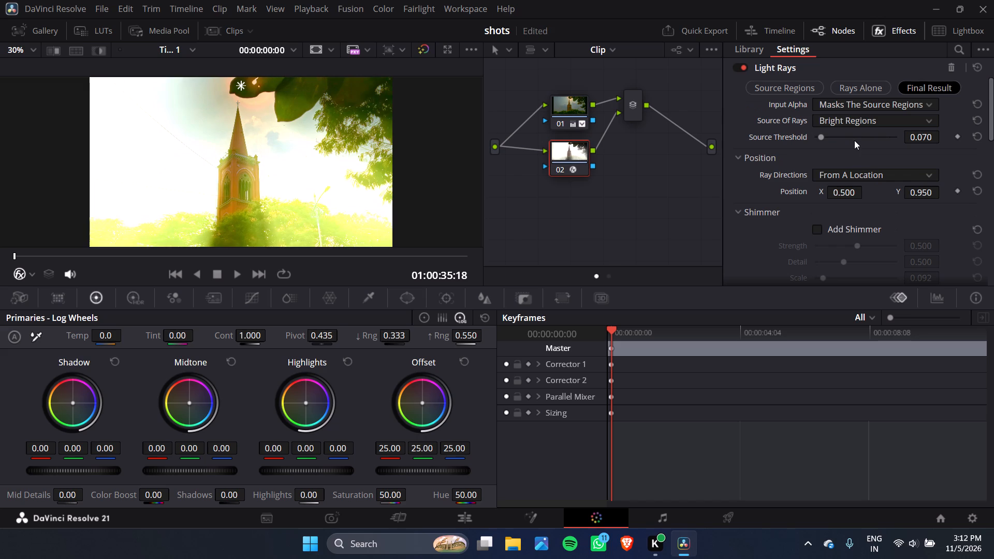
drag(854, 140, 905, 133)
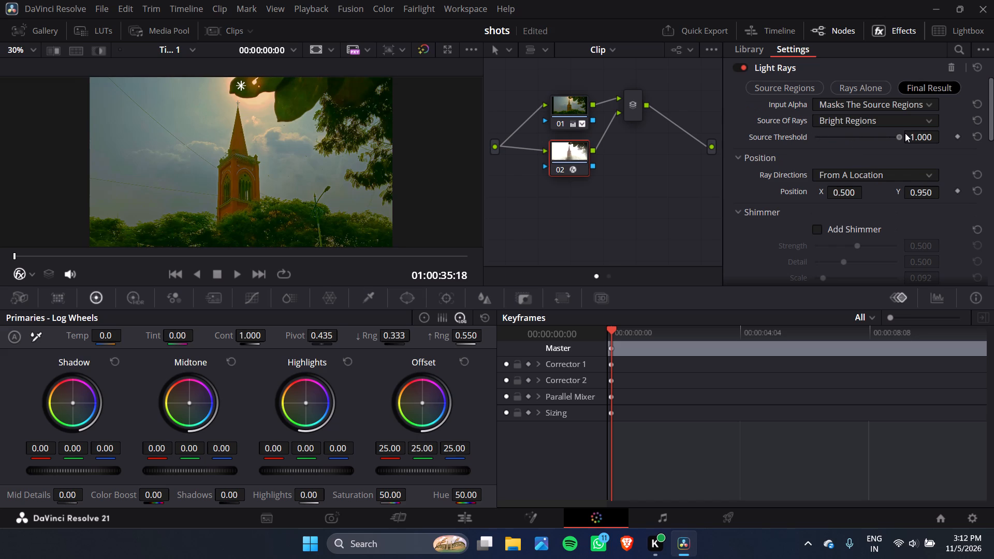
drag(905, 133, 864, 136)
drag(864, 136, 879, 136)
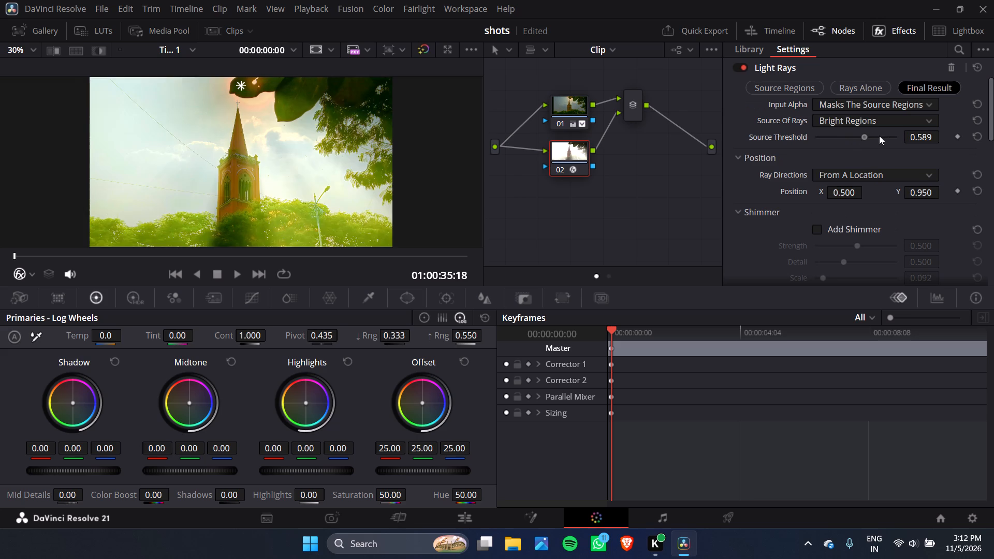
drag(879, 136, 884, 136)
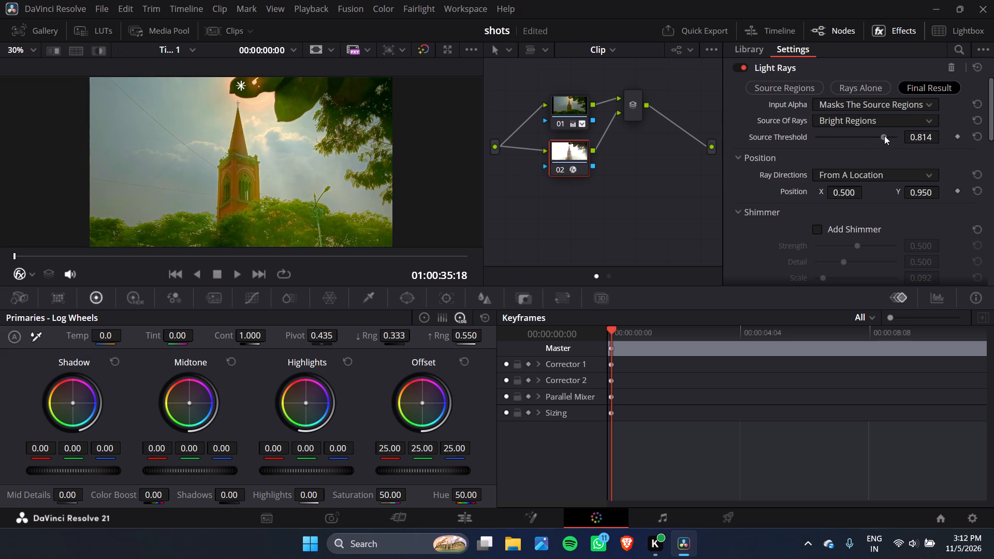
drag(884, 136, 888, 136)
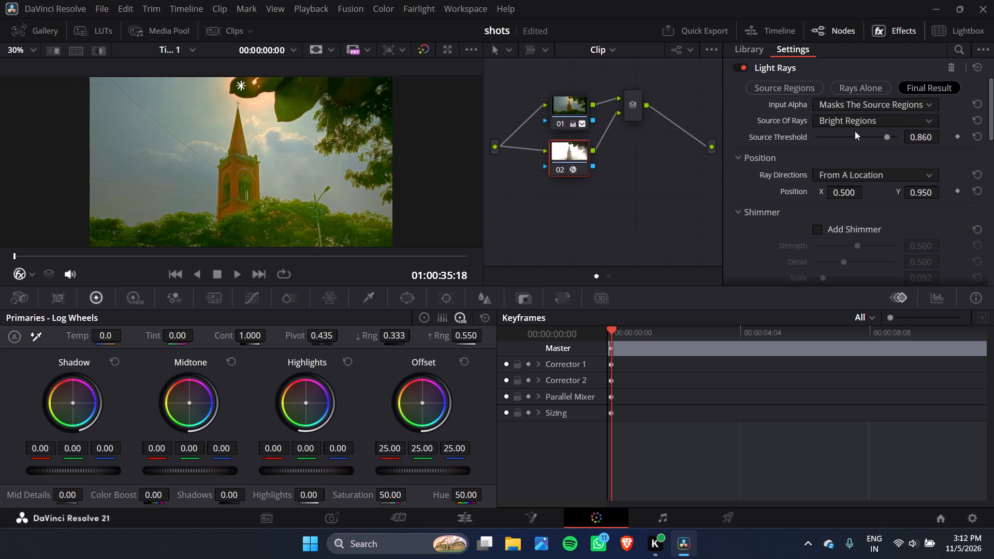
Move the Light Rays origin onto the sun behind the leaves, at about X 0.550, Y 0.980.
drag(243, 82, 256, 82)
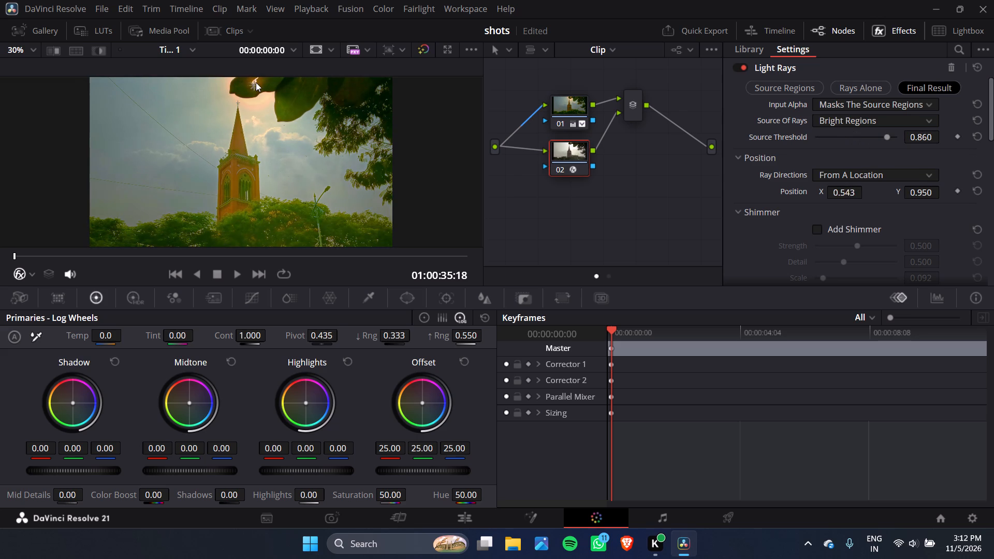
drag(256, 82, 257, 77)
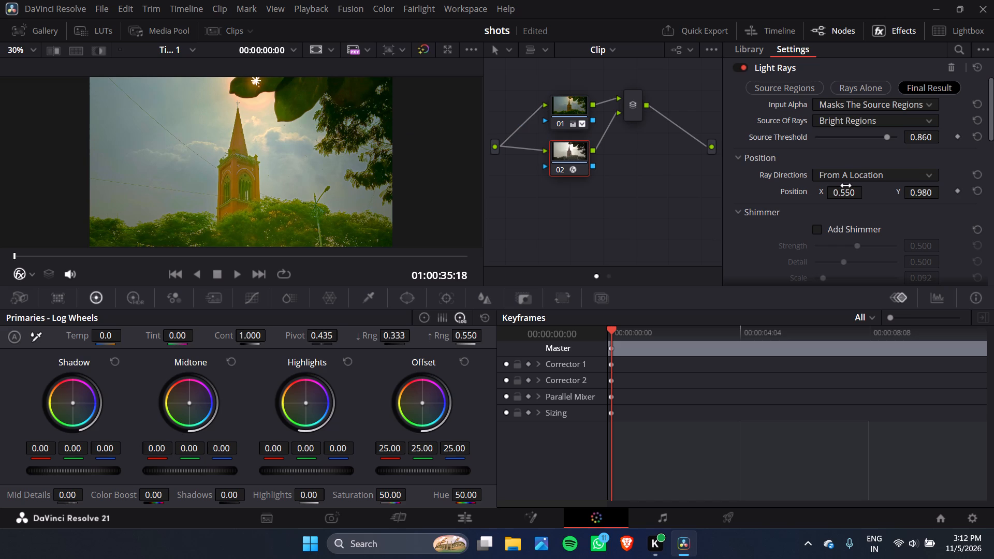
Enable Add Shimmer for the Light Rays effect on node 02.
scroll(846, 186, down, 2)
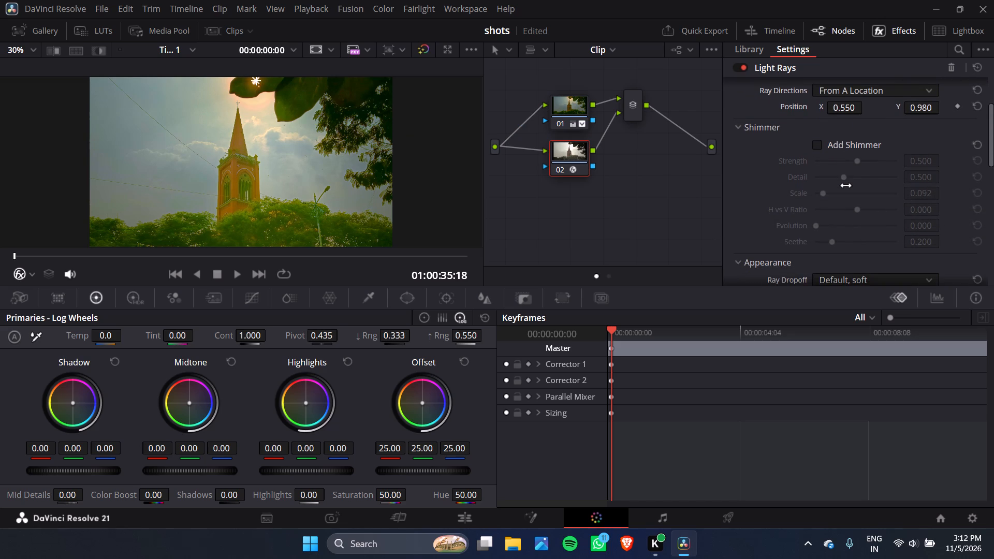
click(818, 143)
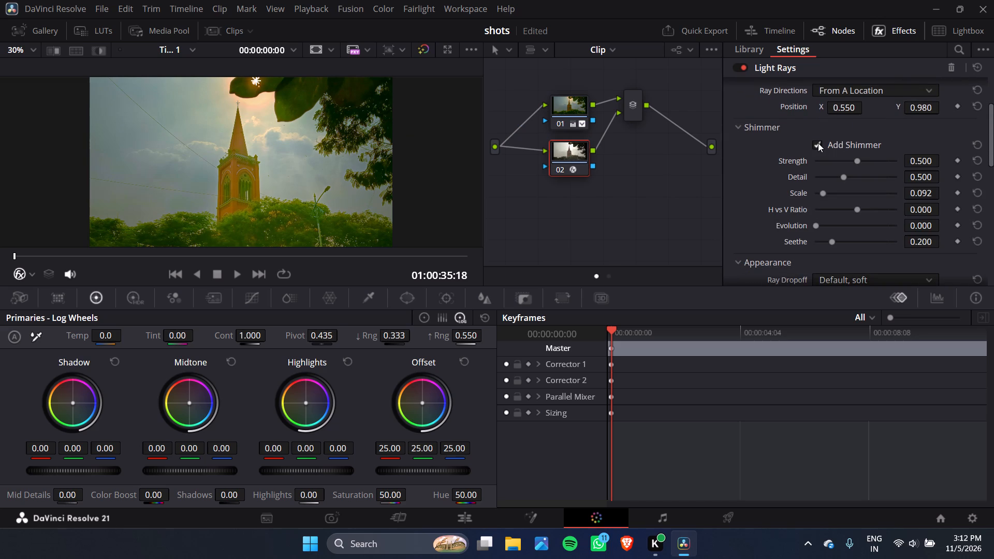
click(818, 143)
click(818, 143)
Raise the Light Rays Shimmer Strength on node 02 to 0.837.
drag(857, 160, 830, 165)
drag(830, 165, 895, 165)
drag(895, 165, 885, 161)
Lower the Light Rays Shimmer Detail to 0.343.
drag(839, 179, 869, 181)
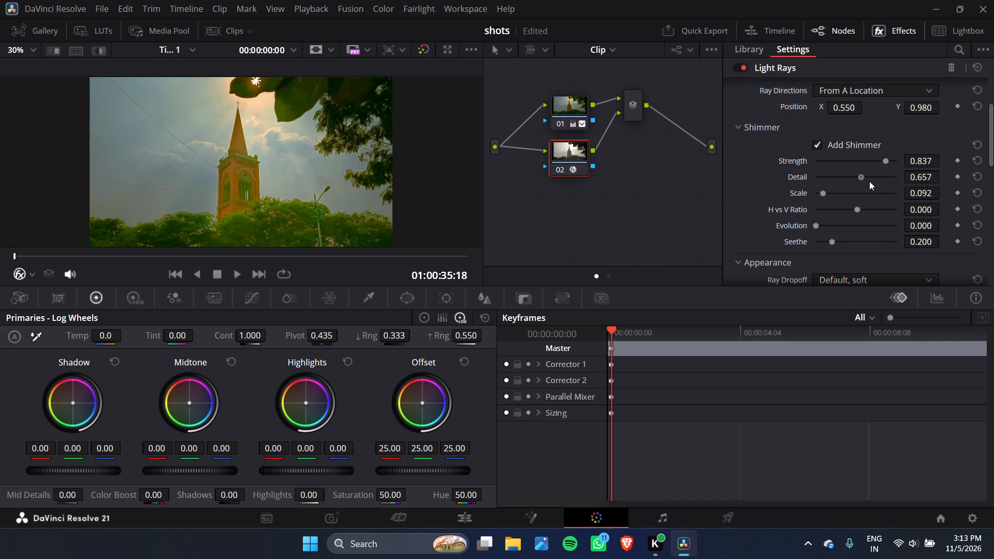
drag(869, 181, 853, 183)
drag(853, 183, 826, 175)
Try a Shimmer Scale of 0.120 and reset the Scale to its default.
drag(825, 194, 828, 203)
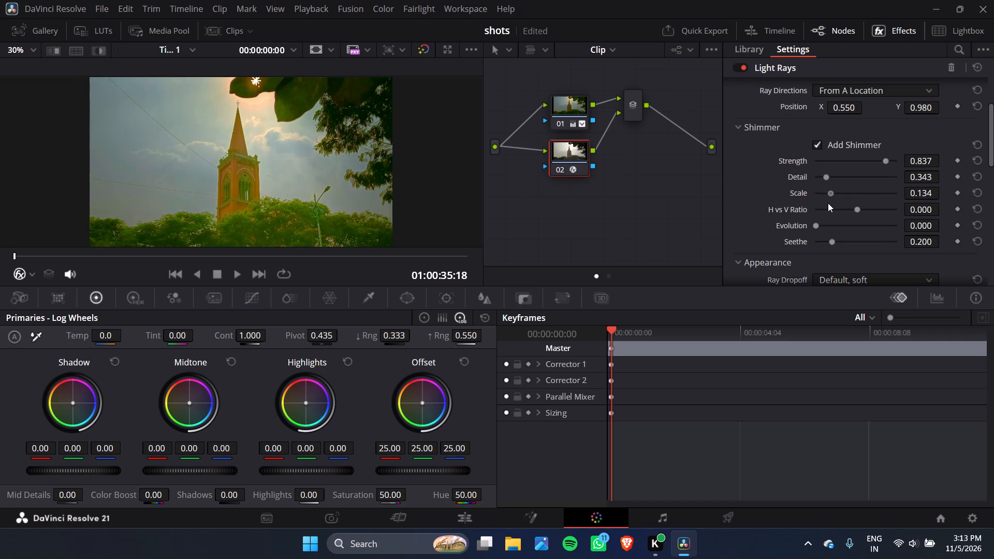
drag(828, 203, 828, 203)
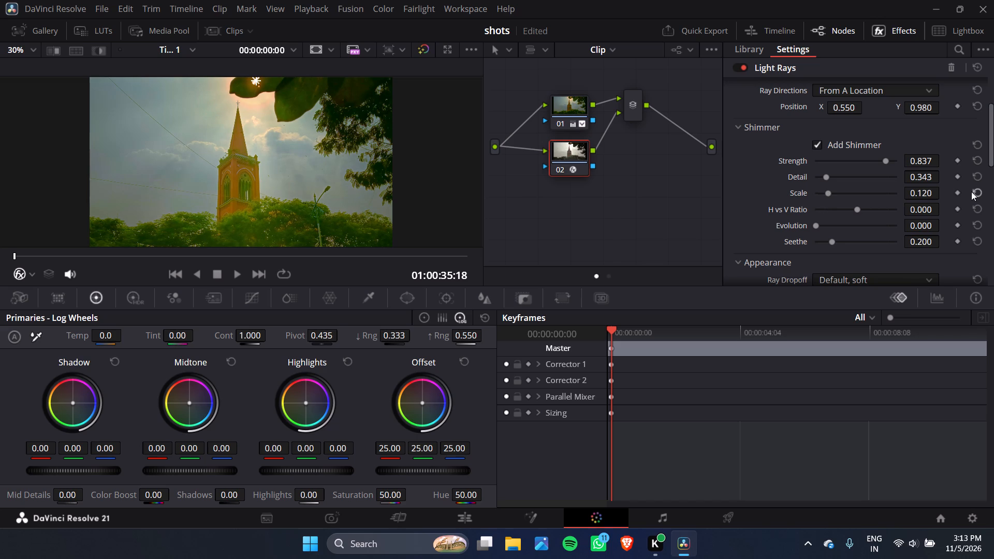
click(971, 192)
Lower the Light Rays Appearance Brightness on node 02 to 0.171.
scroll(864, 217, down, 1)
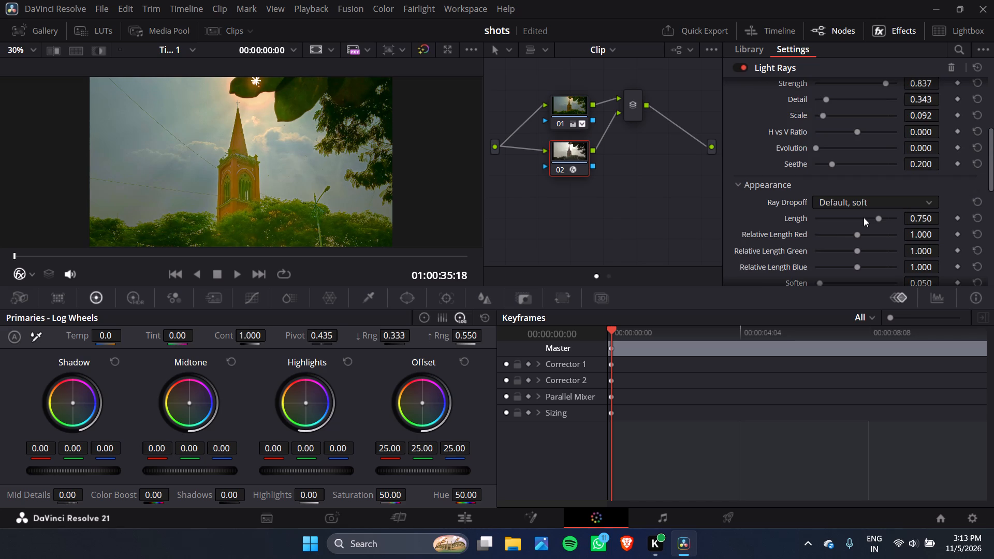
scroll(864, 217, down, 1)
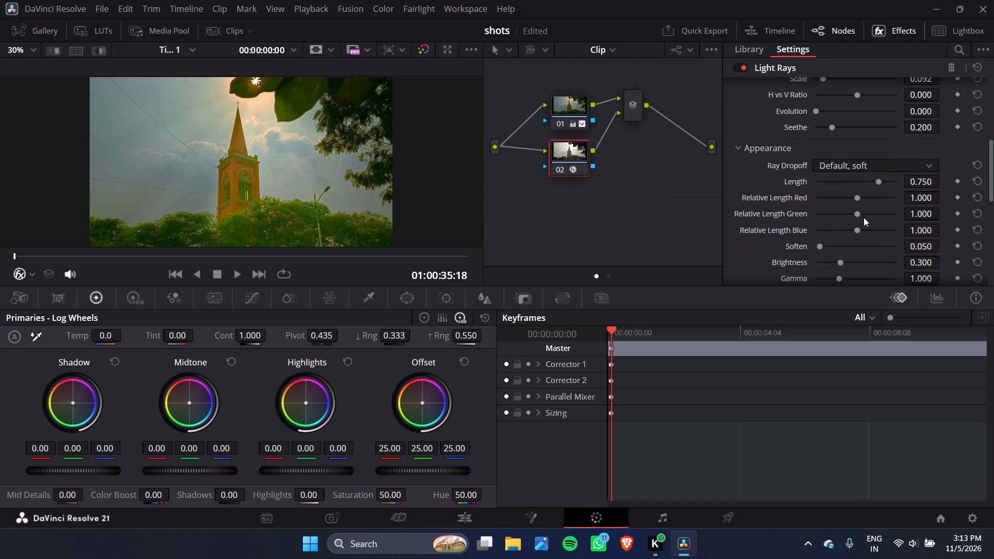
scroll(847, 225, down, 1)
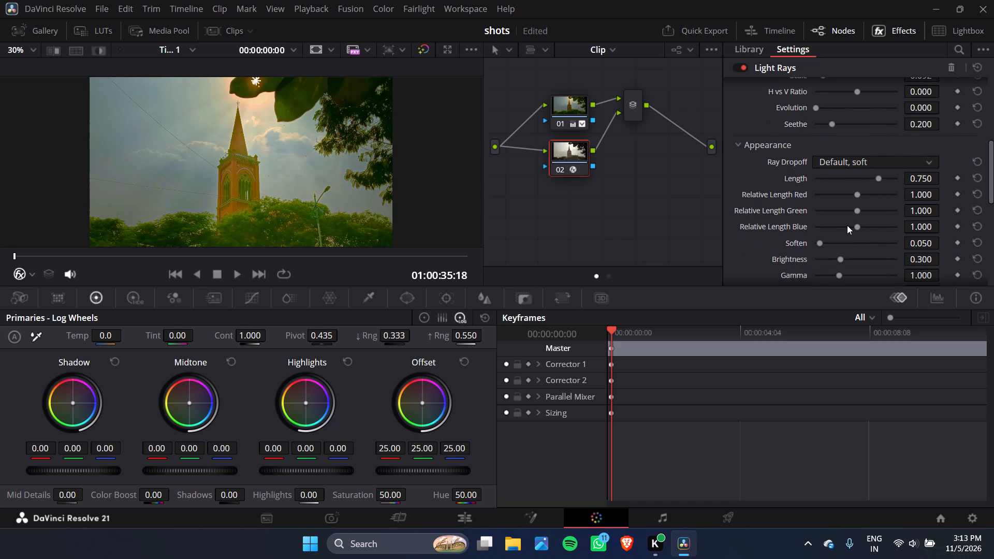
scroll(847, 225, down, 1)
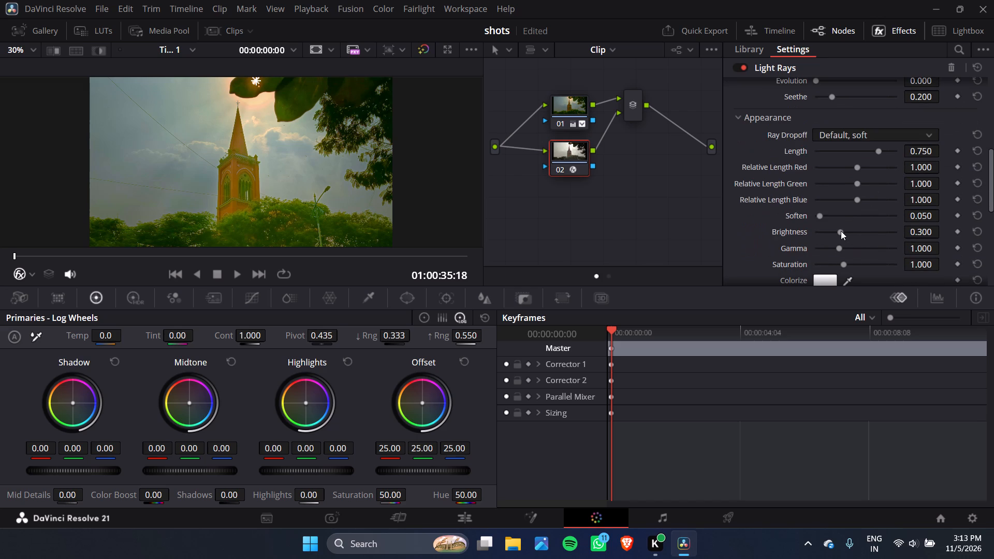
drag(841, 231, 828, 231)
drag(828, 231, 830, 231)
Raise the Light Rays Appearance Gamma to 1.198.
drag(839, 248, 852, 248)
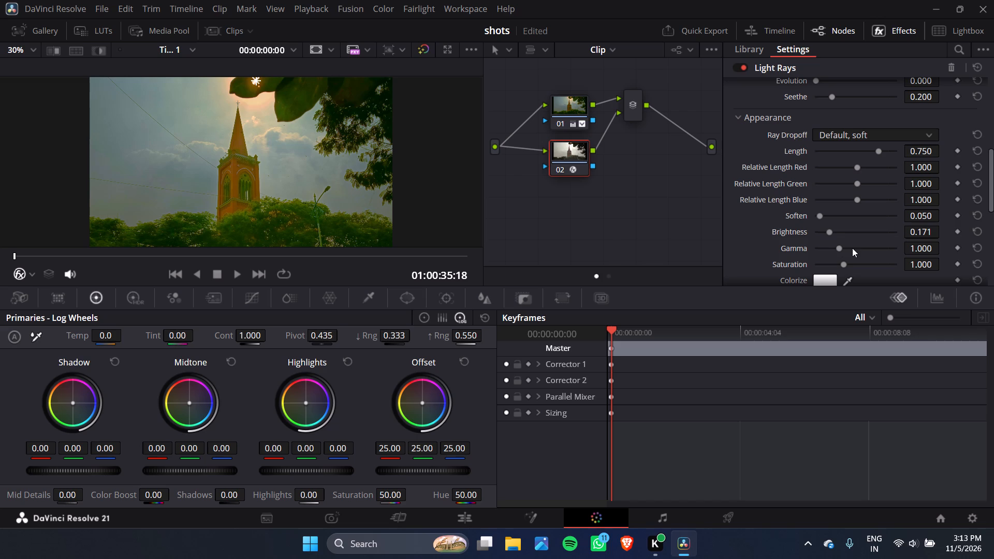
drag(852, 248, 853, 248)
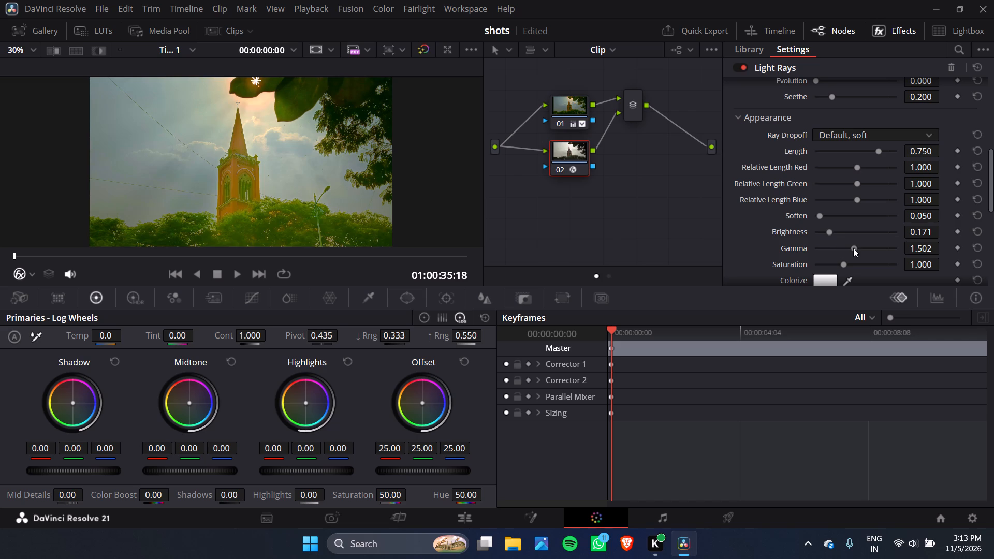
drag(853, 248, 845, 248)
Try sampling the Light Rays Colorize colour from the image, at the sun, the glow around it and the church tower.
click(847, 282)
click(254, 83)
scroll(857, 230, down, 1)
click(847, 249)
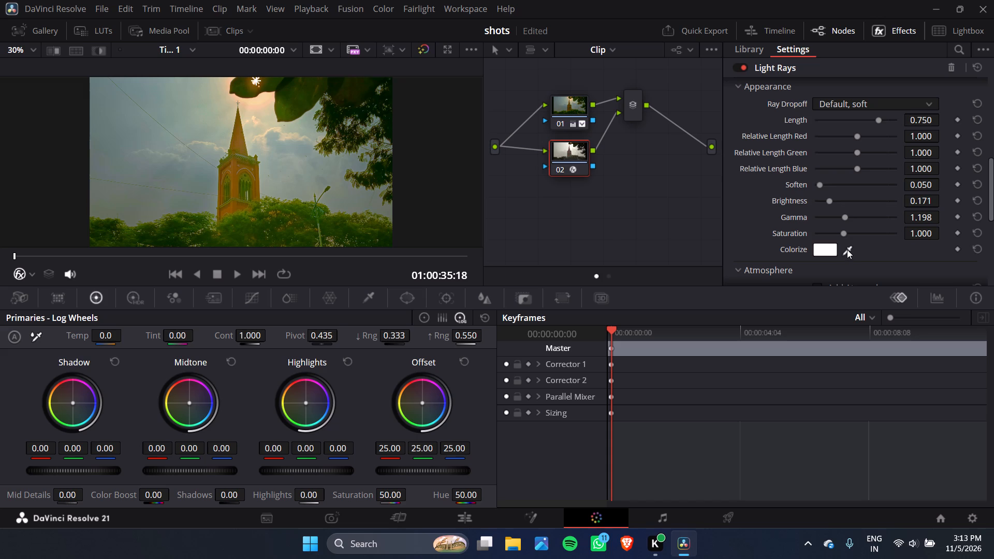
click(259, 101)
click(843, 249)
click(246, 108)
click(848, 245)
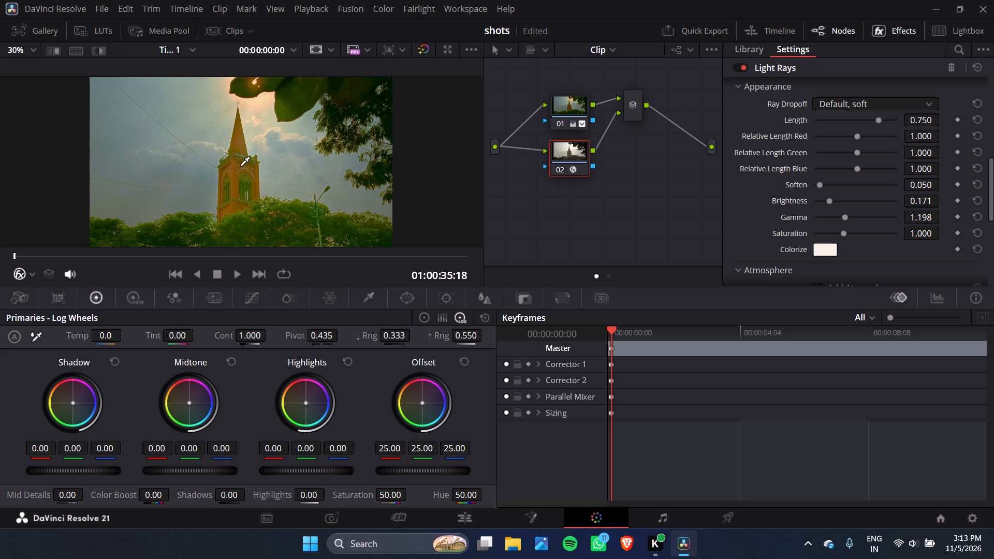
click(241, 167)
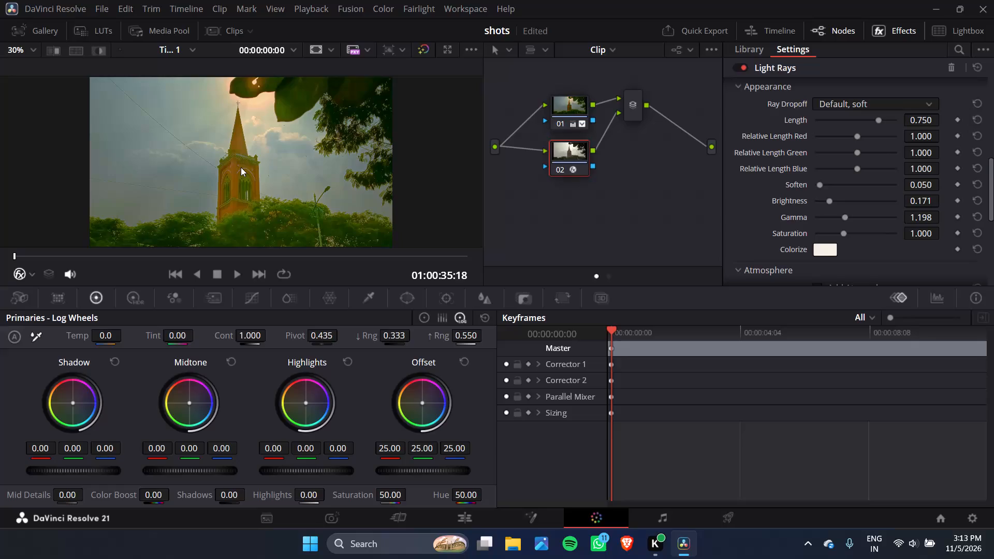
Set the Light Rays Colorize colour to a bright warm orange, #f19c14.
click(818, 247)
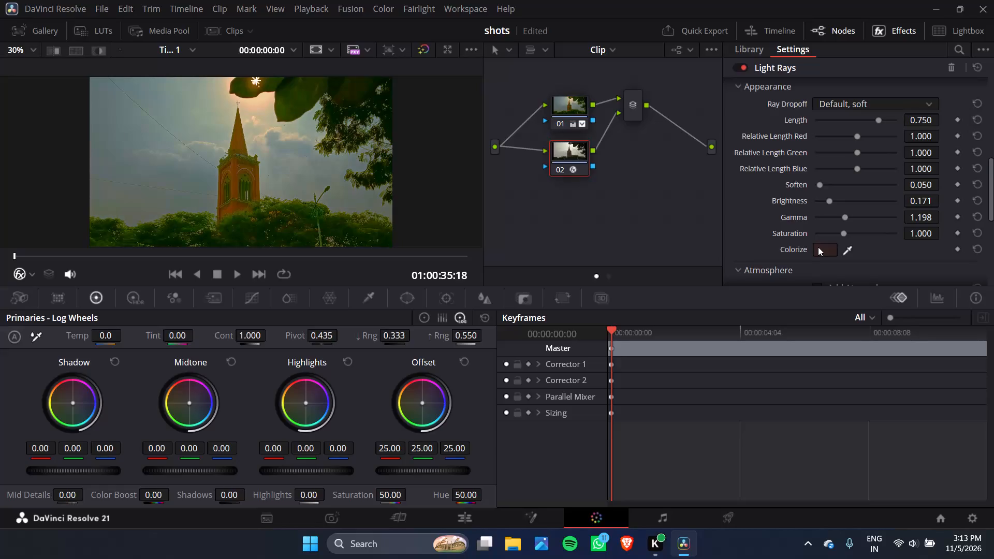
click(589, 177)
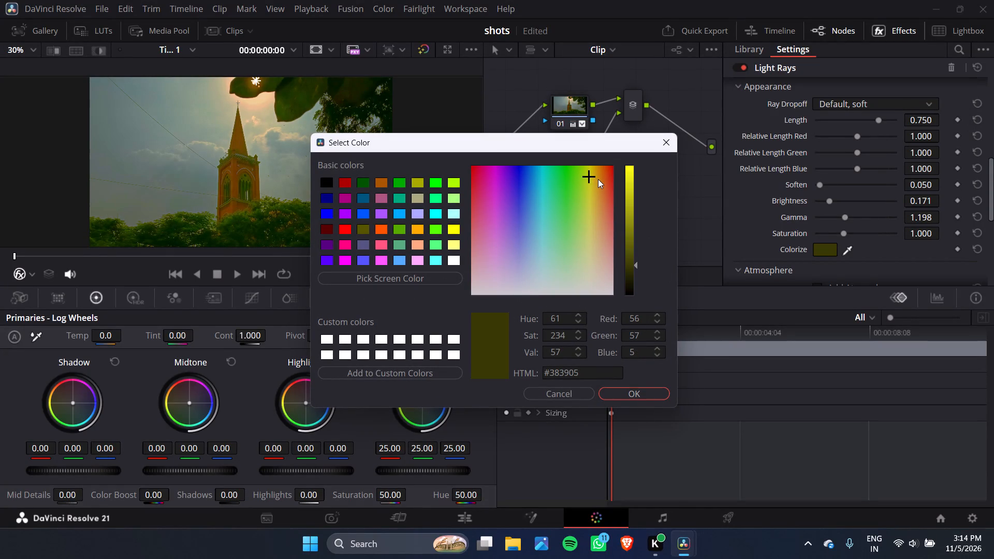
click(592, 174)
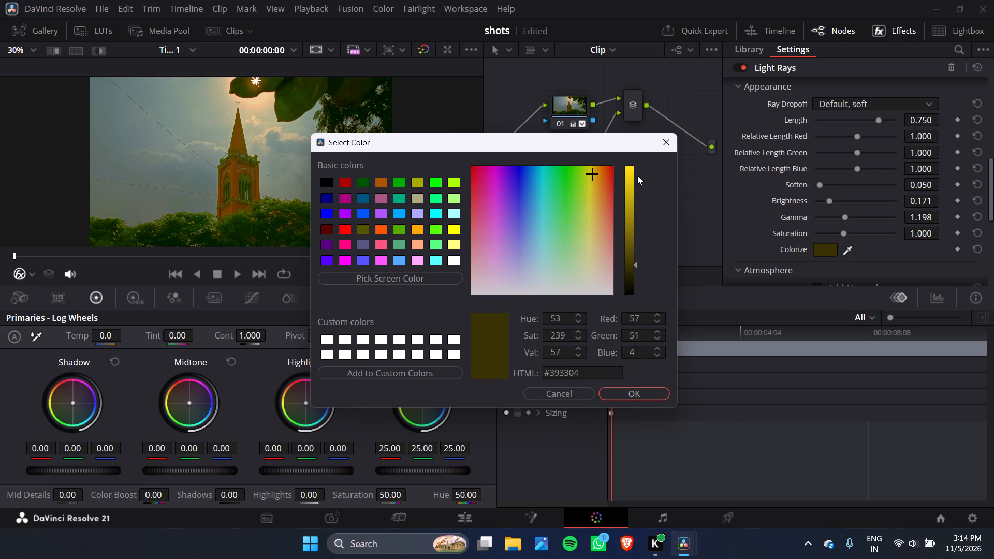
click(631, 173)
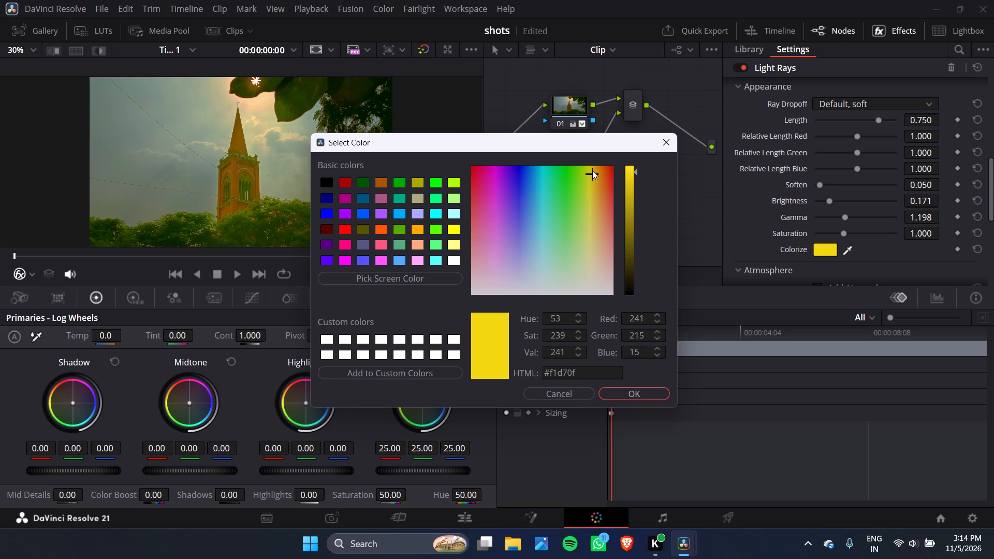
click(598, 176)
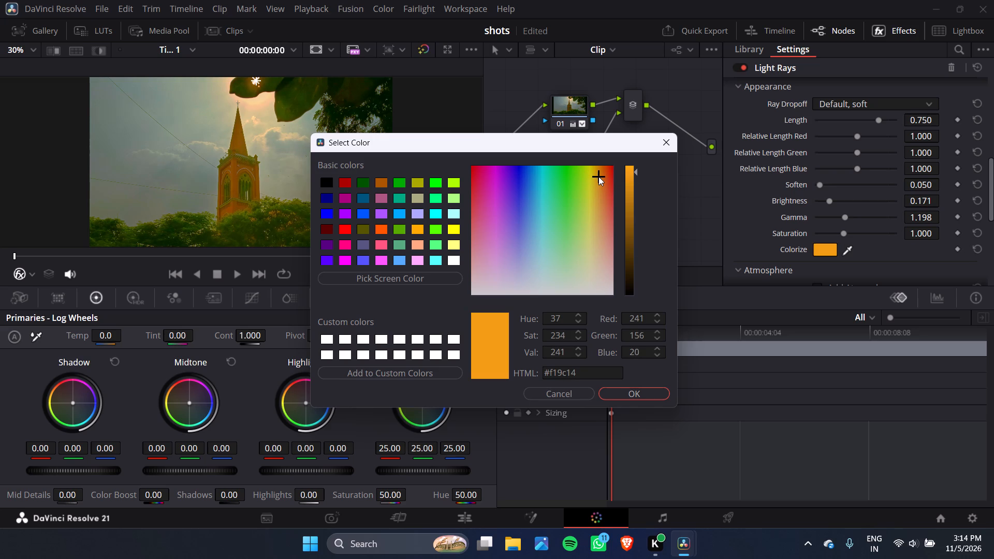
click(650, 394)
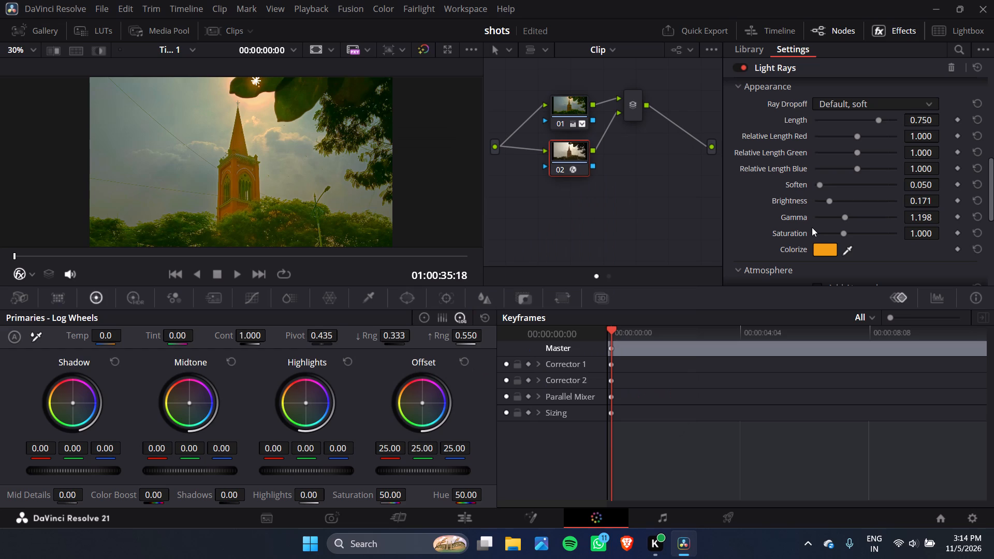
Test higher and lower Light Rays Gamma levels and settle on 1.285.
drag(843, 215, 860, 219)
drag(860, 219, 844, 221)
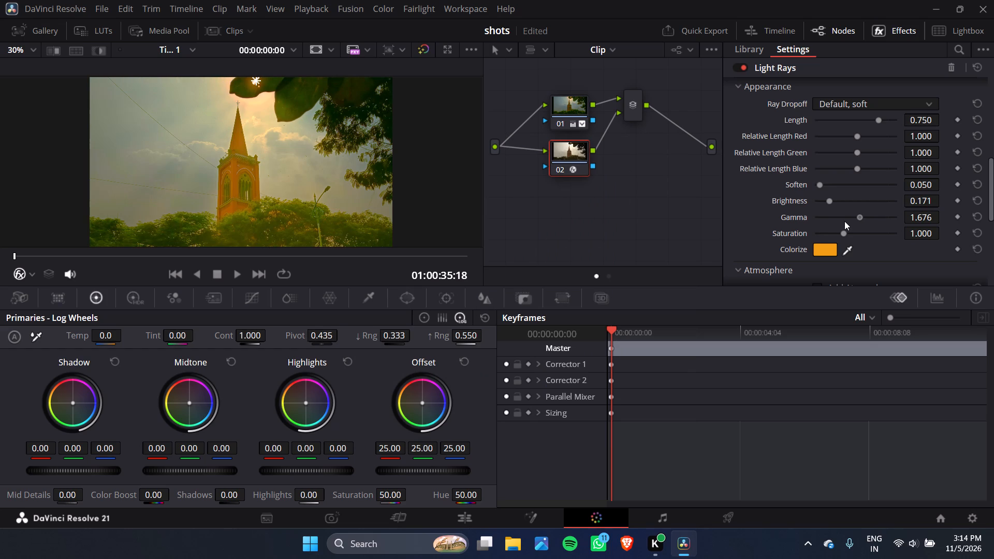
drag(844, 221, 823, 221)
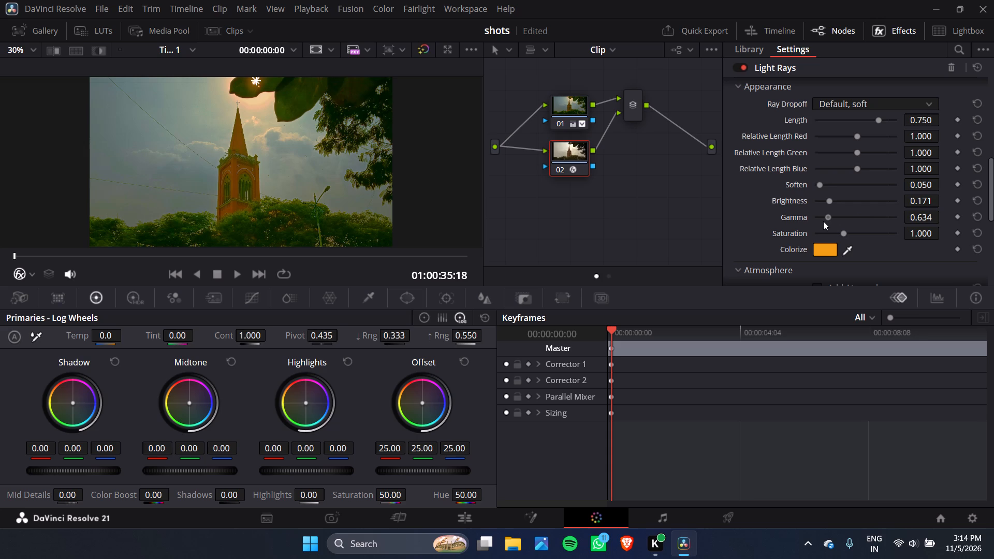
drag(823, 221, 829, 221)
click(848, 220)
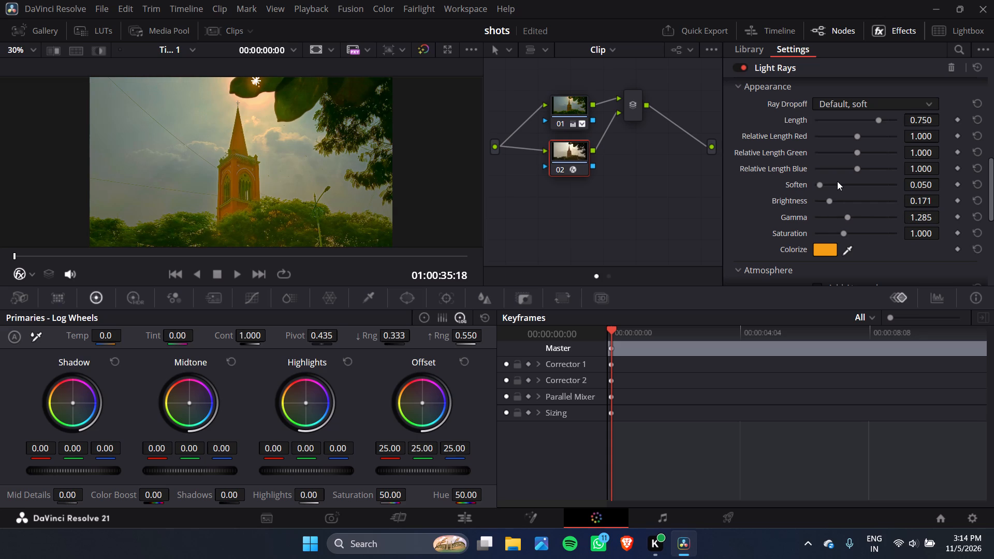
Increase the Light Rays Length to 0.814.
scroll(837, 181, up, 1)
drag(882, 143, 886, 143)
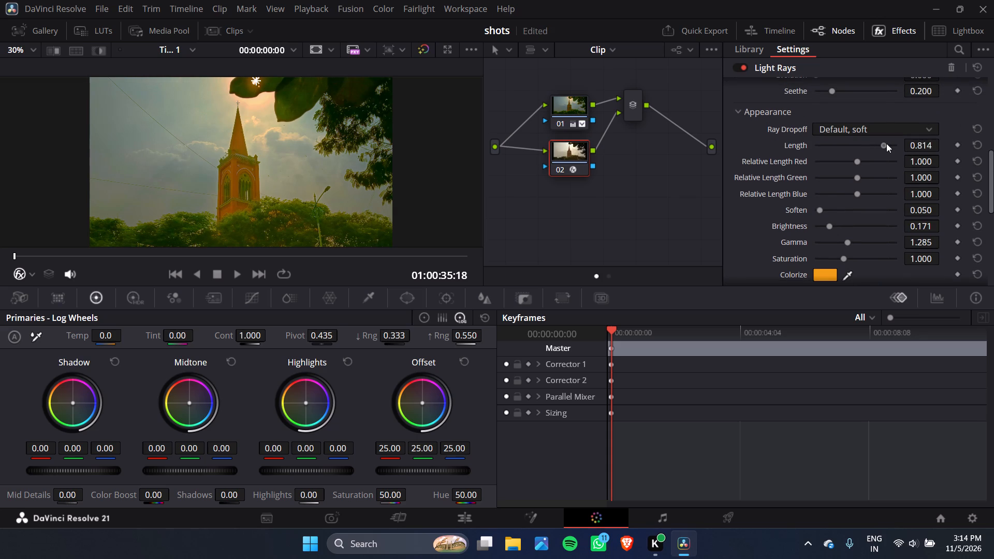
Test longer and shorter Light Rays Length levels, dropping to 0.279 and raising it again to at least 0.783.
drag(886, 143, 926, 147)
drag(926, 147, 839, 145)
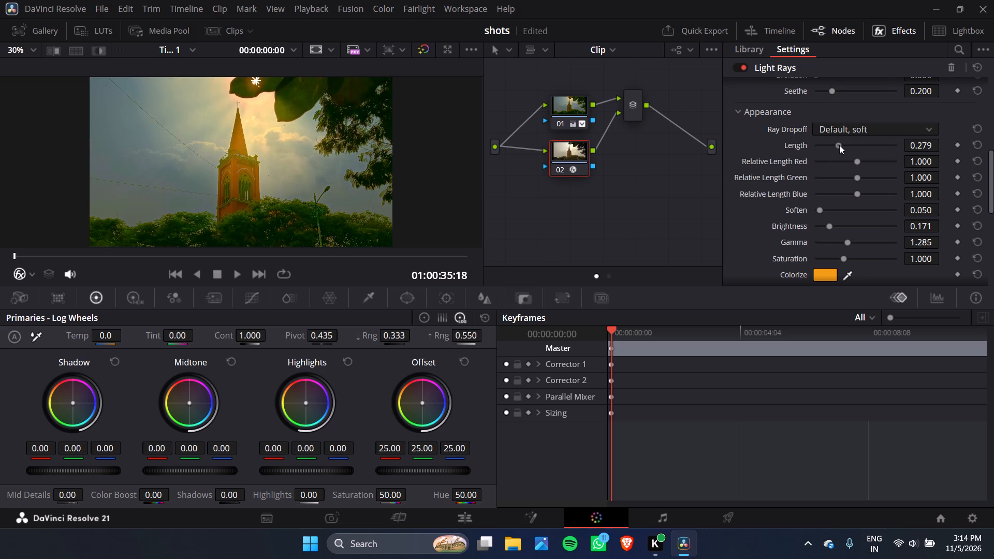
drag(839, 145, 882, 145)
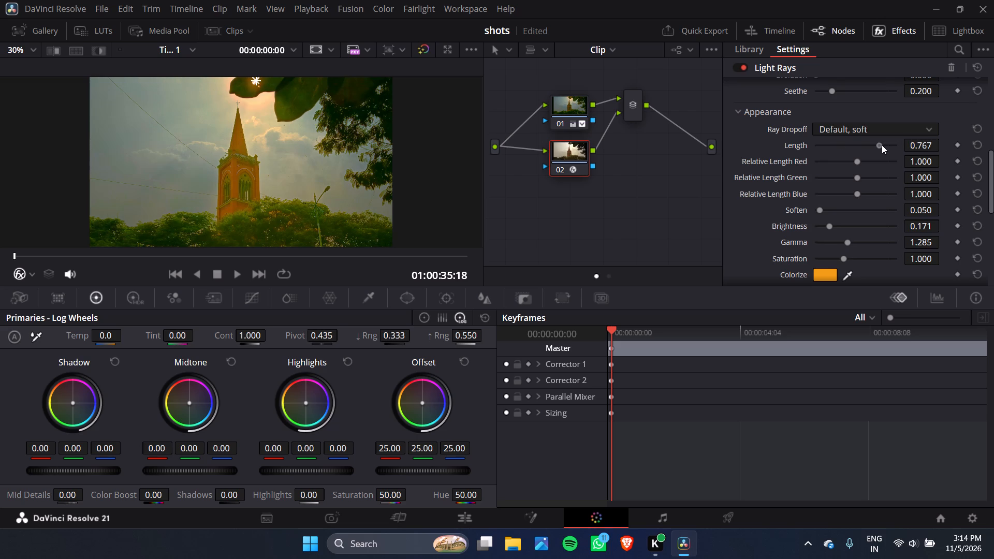
drag(882, 145, 929, 131)
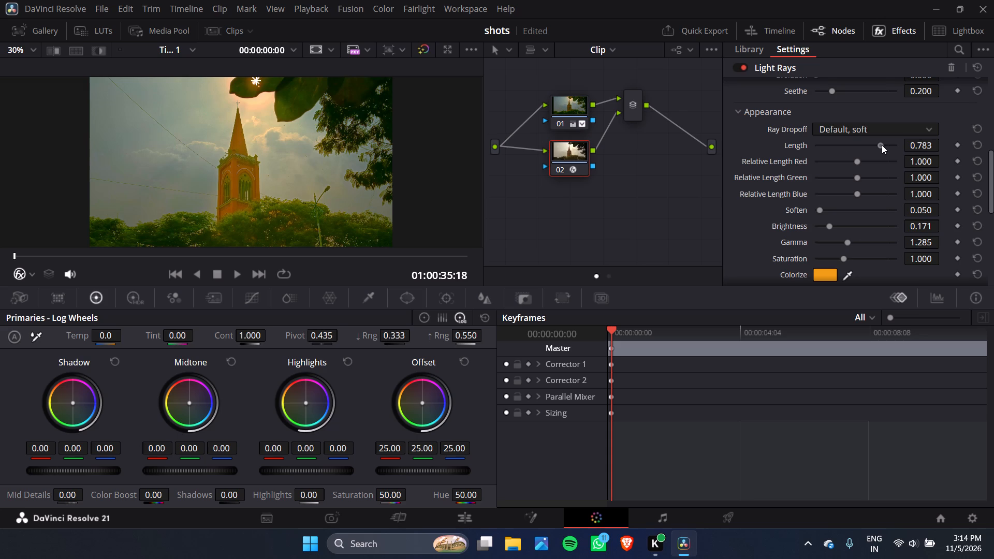
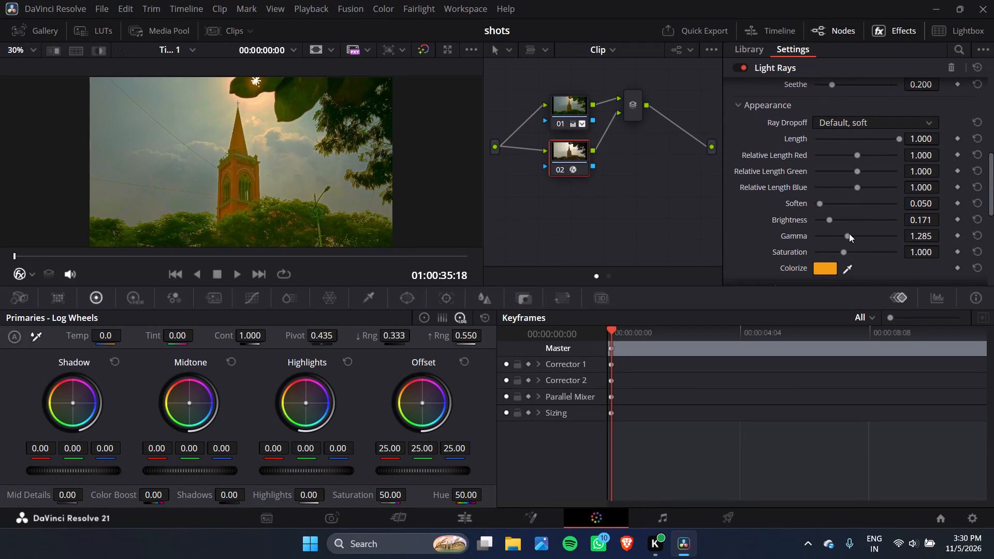
Test lower and higher Light Rays Gamma levels and settle on 1.524.
drag(849, 233, 827, 237)
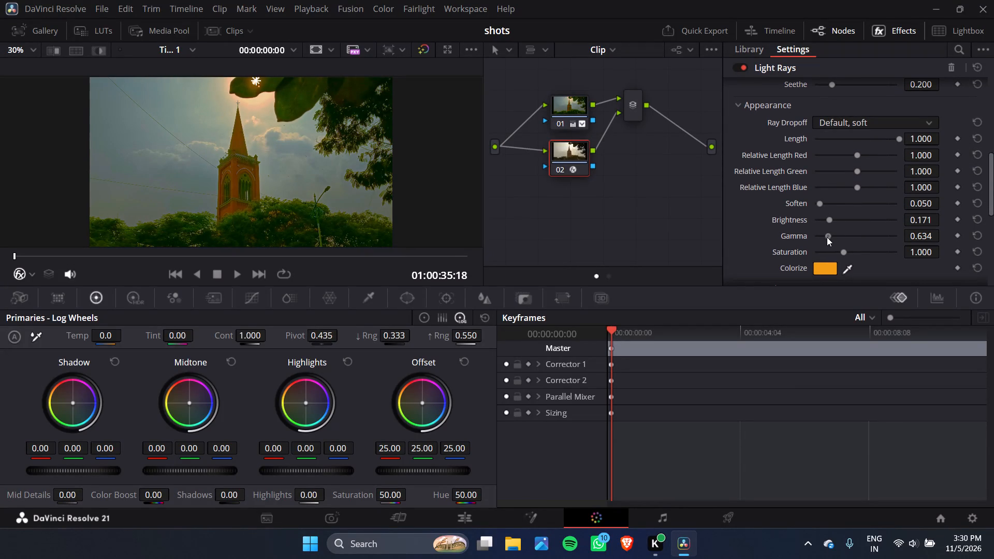
drag(827, 237, 857, 246)
drag(857, 246, 849, 245)
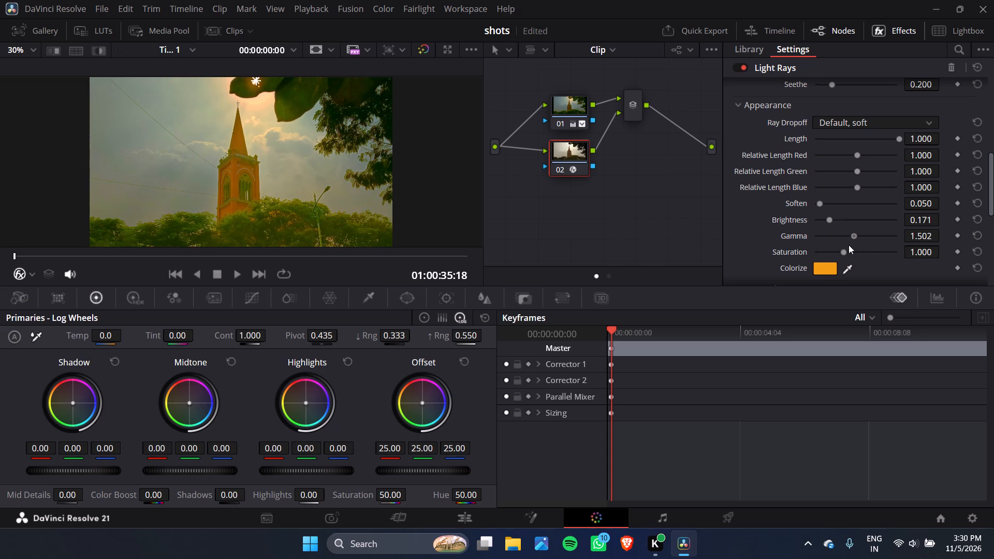
drag(849, 245, 842, 241)
drag(842, 241, 850, 241)
drag(850, 241, 851, 241)
drag(851, 241, 855, 242)
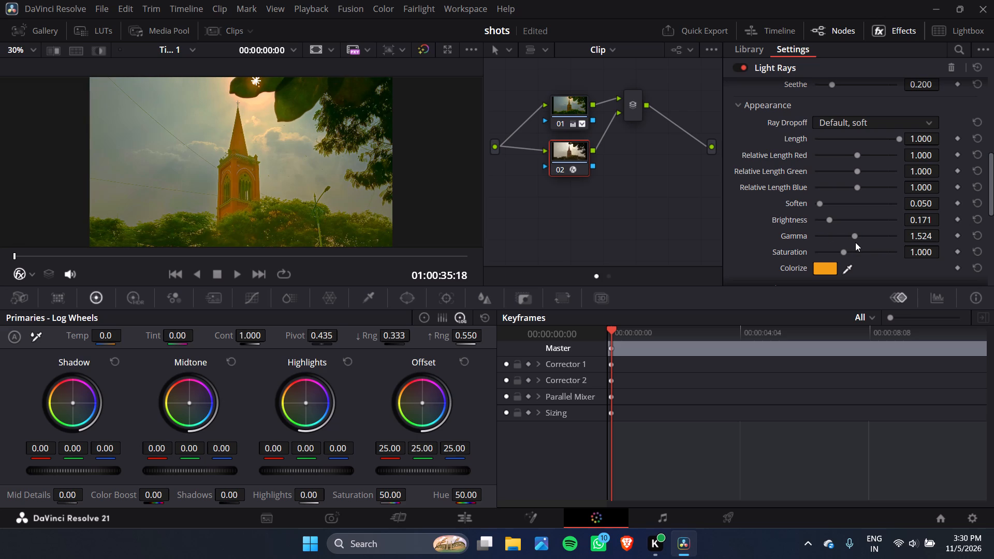
Set the Light Rays Shimmer Strength to 0.969 and its Detail to 0.326.
scroll(850, 224, up, 4)
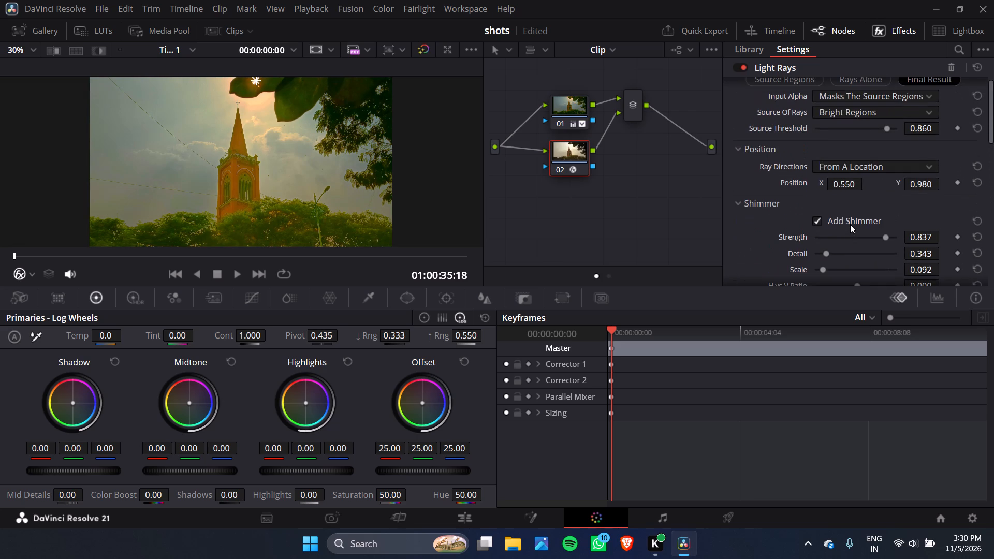
scroll(850, 224, down, 1)
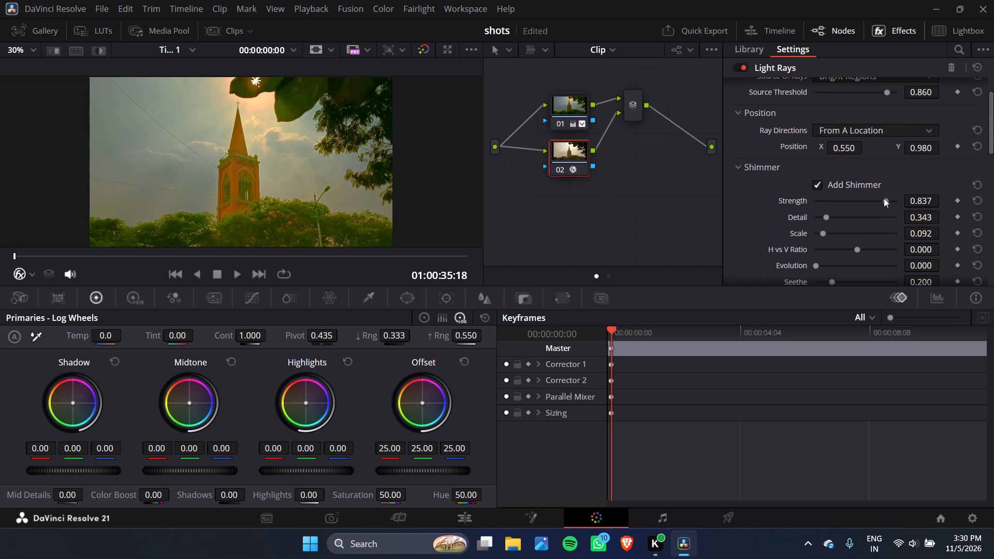
drag(884, 198, 835, 198)
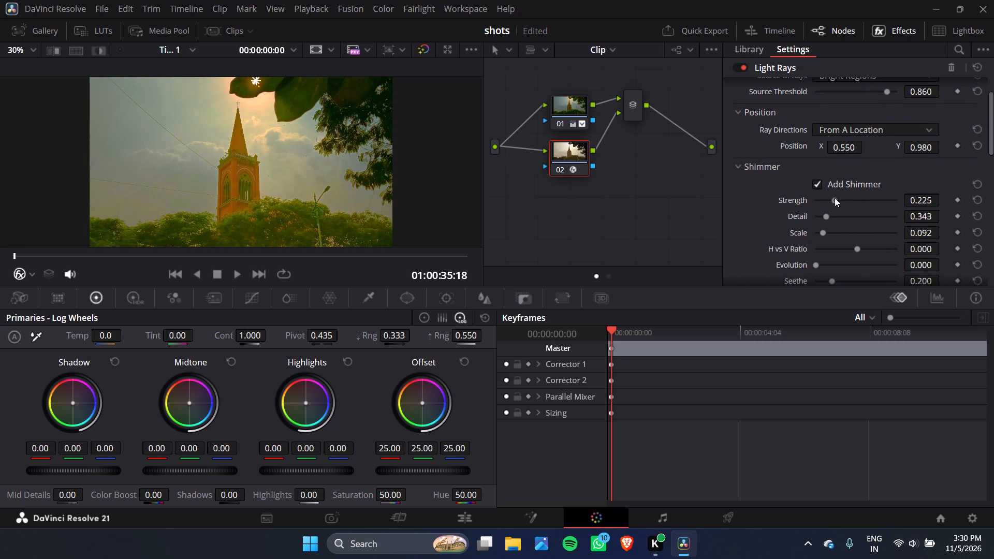
drag(835, 198, 896, 200)
click(827, 213)
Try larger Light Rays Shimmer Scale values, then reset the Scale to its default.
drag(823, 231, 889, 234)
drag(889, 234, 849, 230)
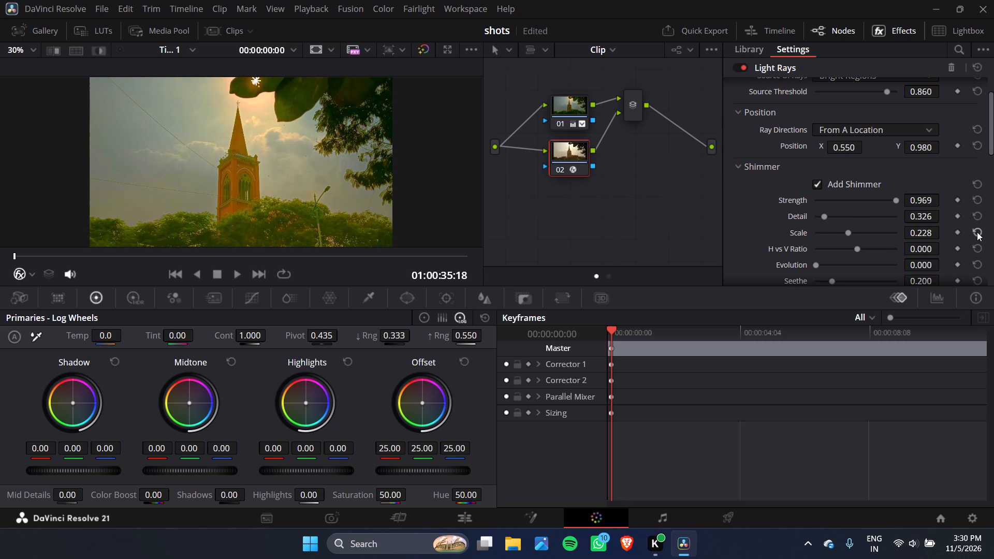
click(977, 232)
Set the Light Rays Shimmer Evolution to 0.450.
scroll(881, 238, down, 1)
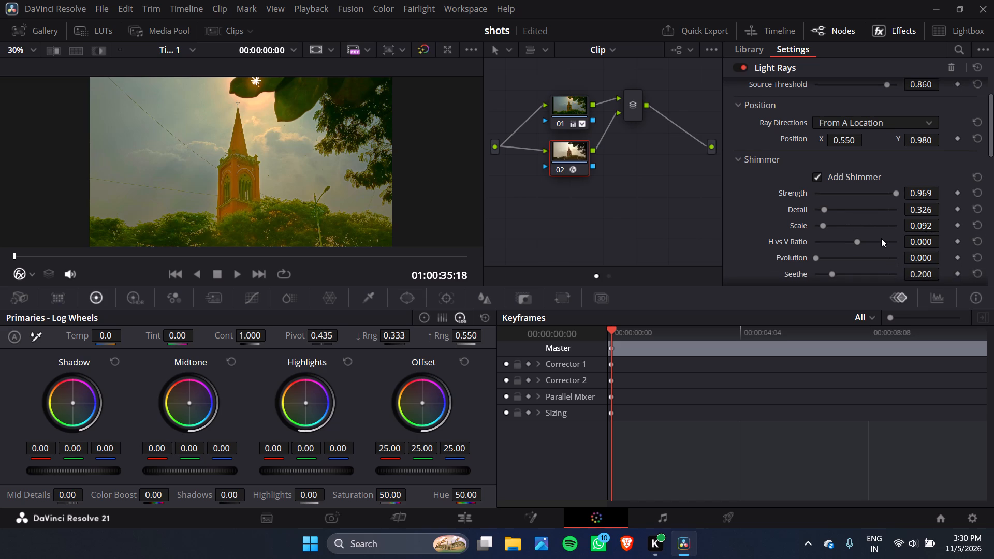
scroll(881, 238, down, 1)
drag(820, 234, 867, 239)
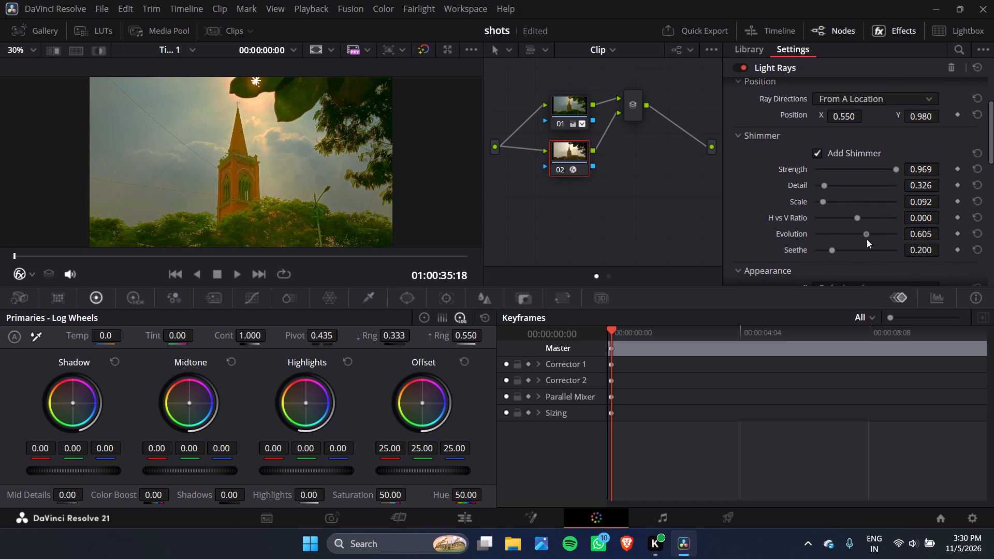
drag(867, 239, 854, 242)
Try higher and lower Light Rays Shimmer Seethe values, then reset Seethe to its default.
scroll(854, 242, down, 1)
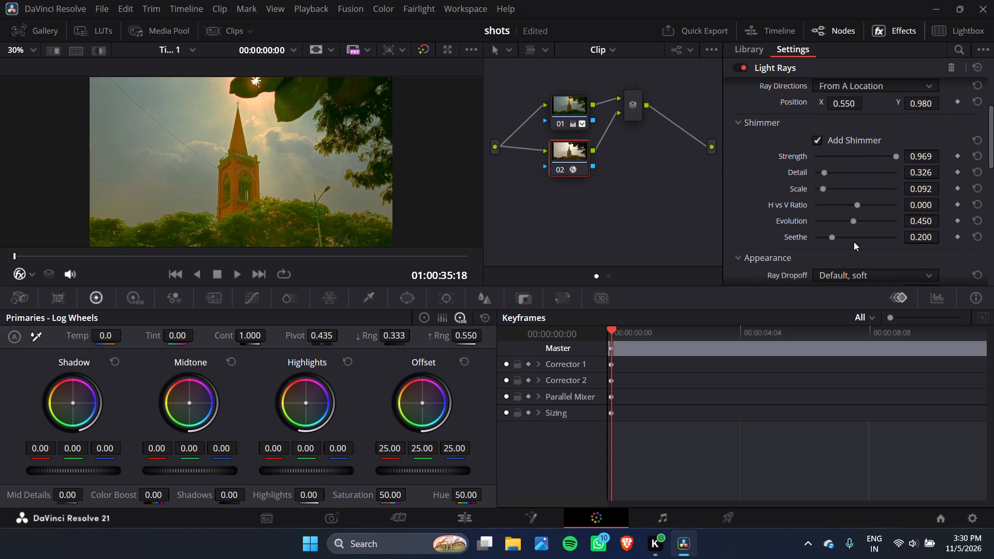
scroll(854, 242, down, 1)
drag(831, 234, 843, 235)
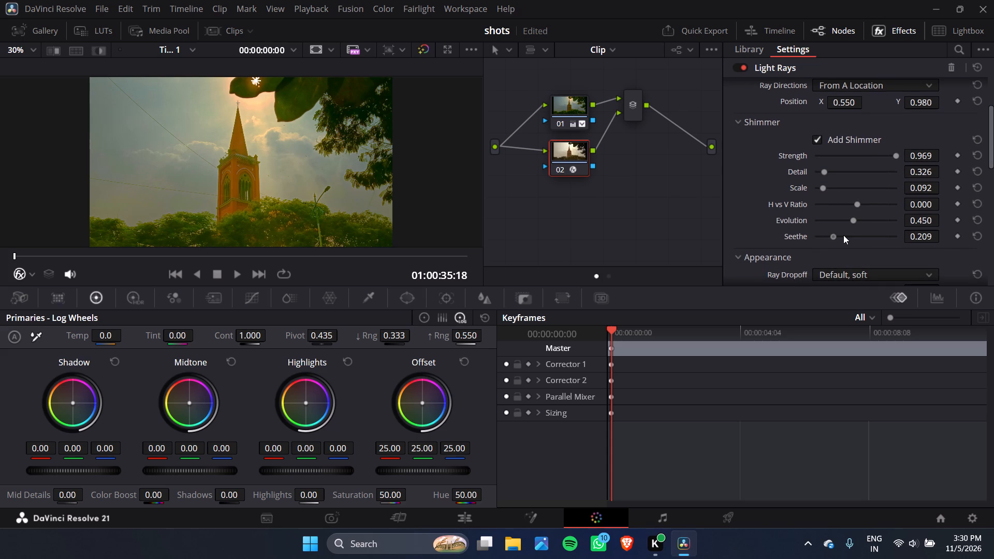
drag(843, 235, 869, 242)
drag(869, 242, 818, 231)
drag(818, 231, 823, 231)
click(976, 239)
Lower the Light Rays Source Threshold to 0.829.
scroll(938, 210, up, 1)
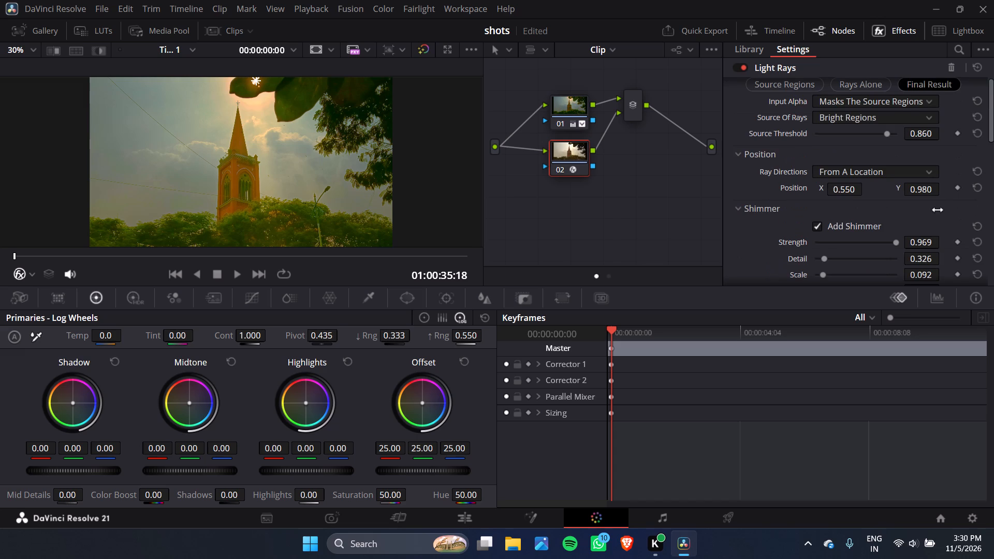
click(886, 135)
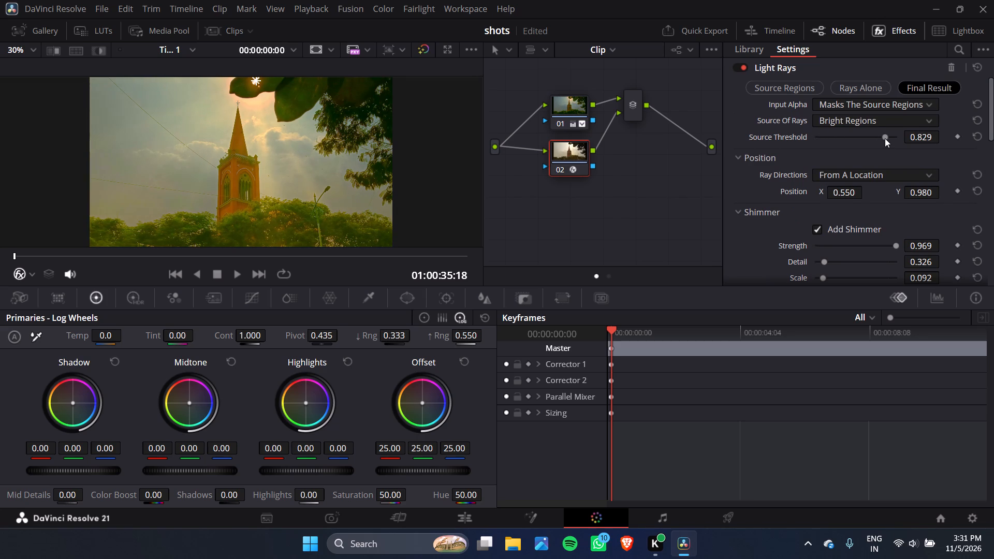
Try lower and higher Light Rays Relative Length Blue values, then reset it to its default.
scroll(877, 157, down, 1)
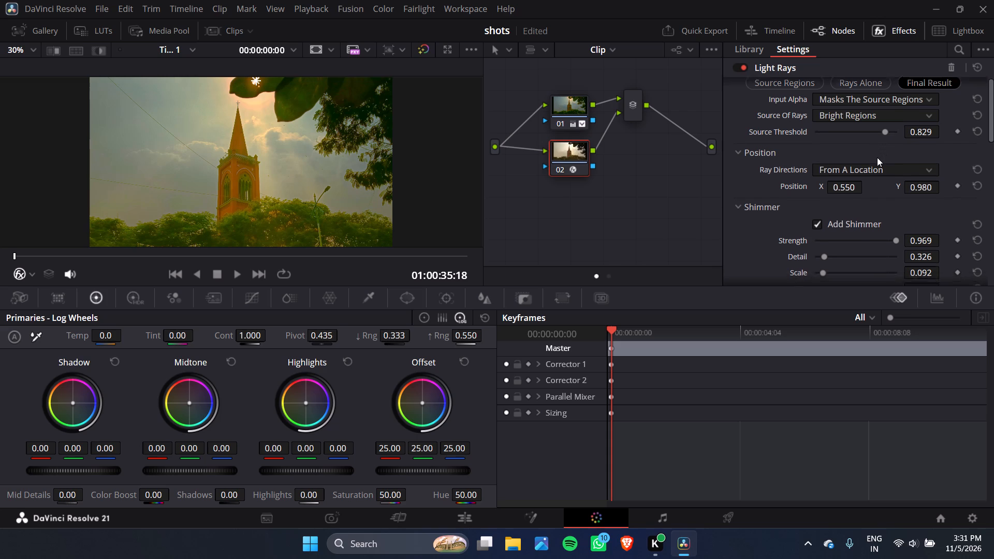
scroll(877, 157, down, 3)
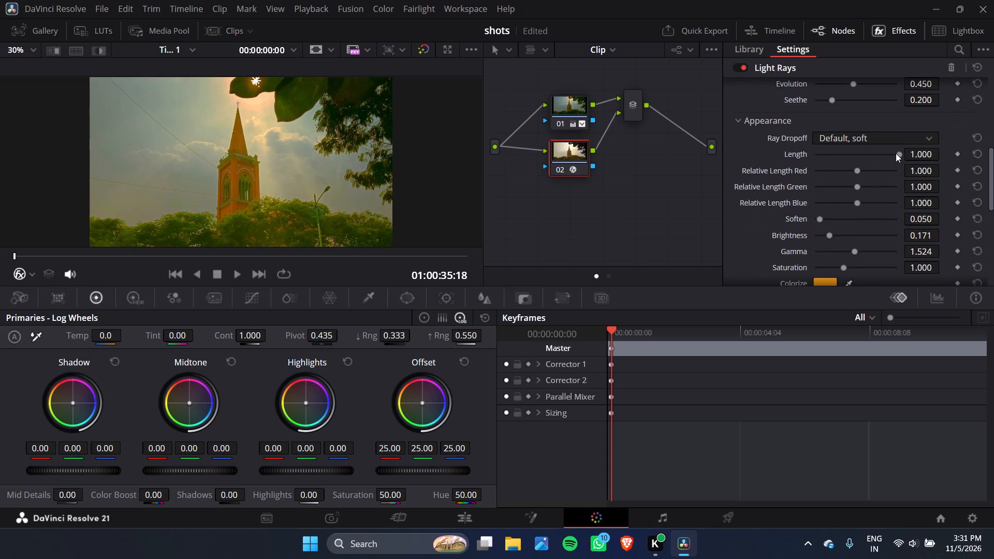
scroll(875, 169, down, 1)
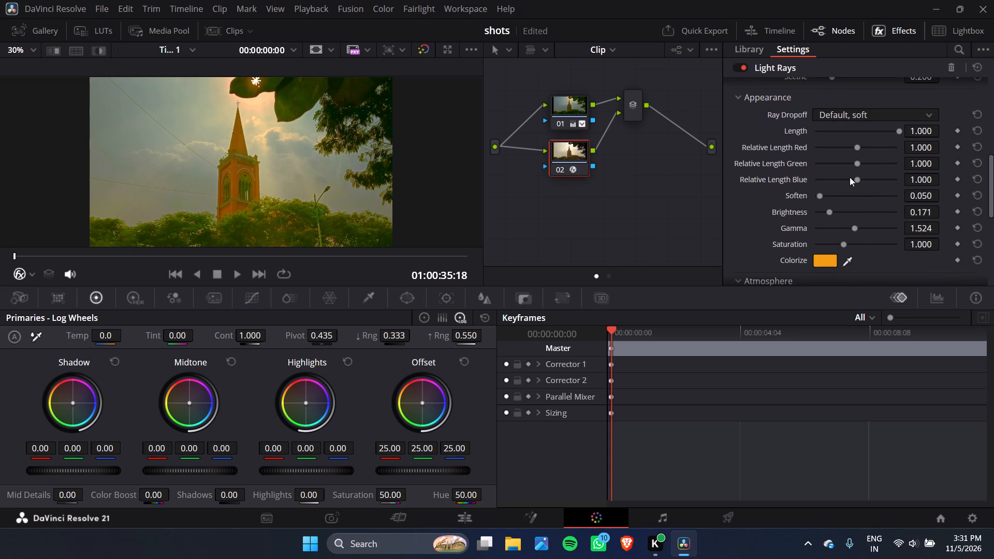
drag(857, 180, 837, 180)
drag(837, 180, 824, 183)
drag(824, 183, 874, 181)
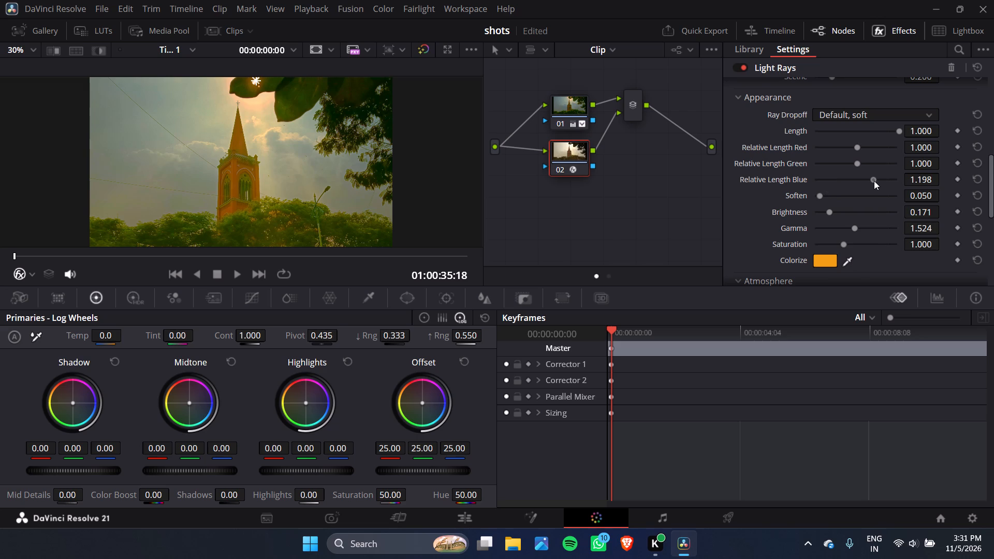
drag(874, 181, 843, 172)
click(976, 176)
Increase the Light Rays Saturation to 1.860.
scroll(850, 200, down, 1)
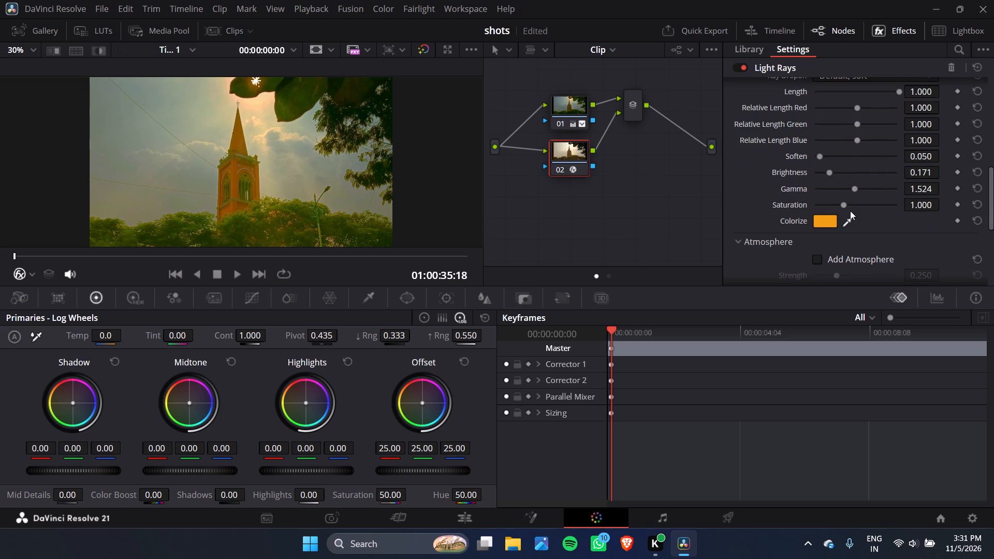
drag(843, 203, 869, 201)
drag(869, 201, 867, 201)
Lower the Light Rays Saturation slightly to 1.809.
drag(867, 201, 866, 201)
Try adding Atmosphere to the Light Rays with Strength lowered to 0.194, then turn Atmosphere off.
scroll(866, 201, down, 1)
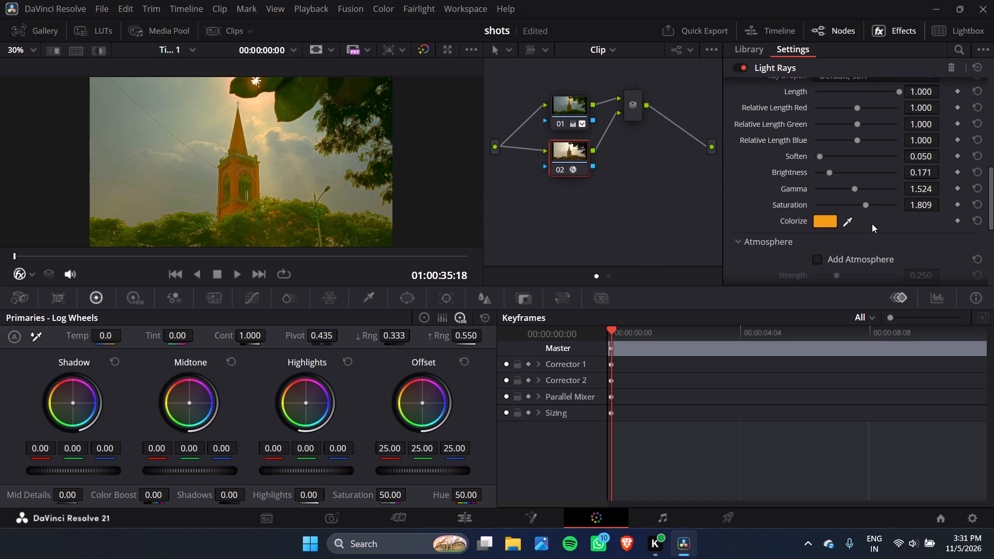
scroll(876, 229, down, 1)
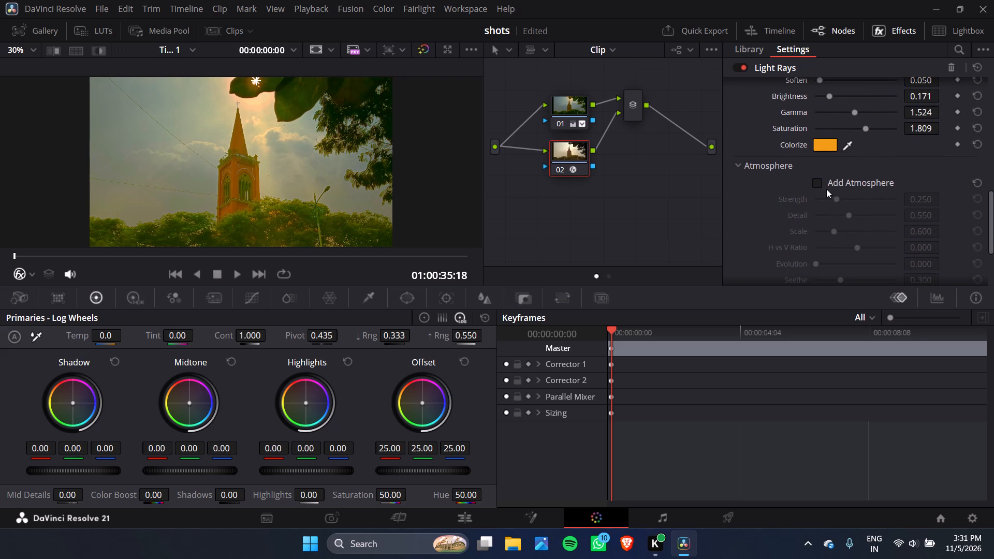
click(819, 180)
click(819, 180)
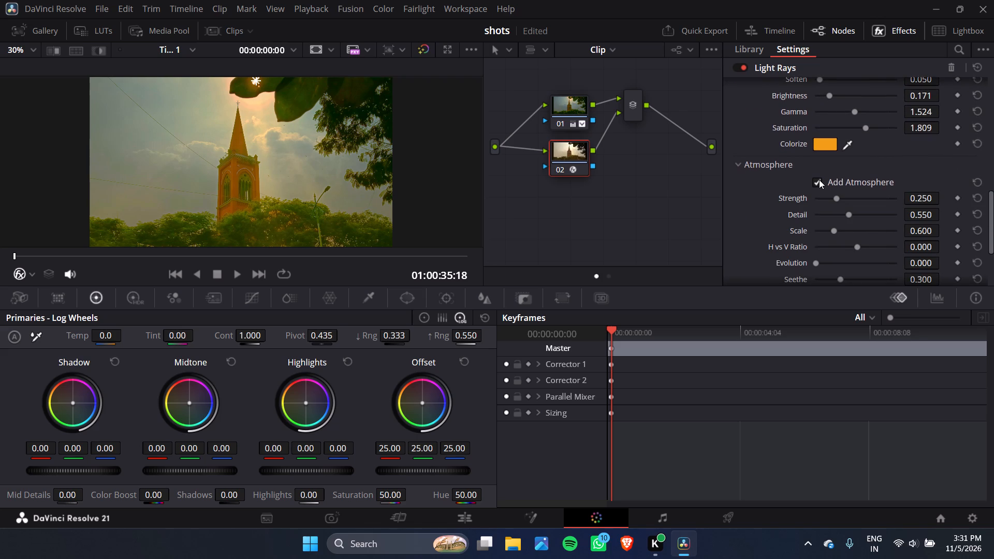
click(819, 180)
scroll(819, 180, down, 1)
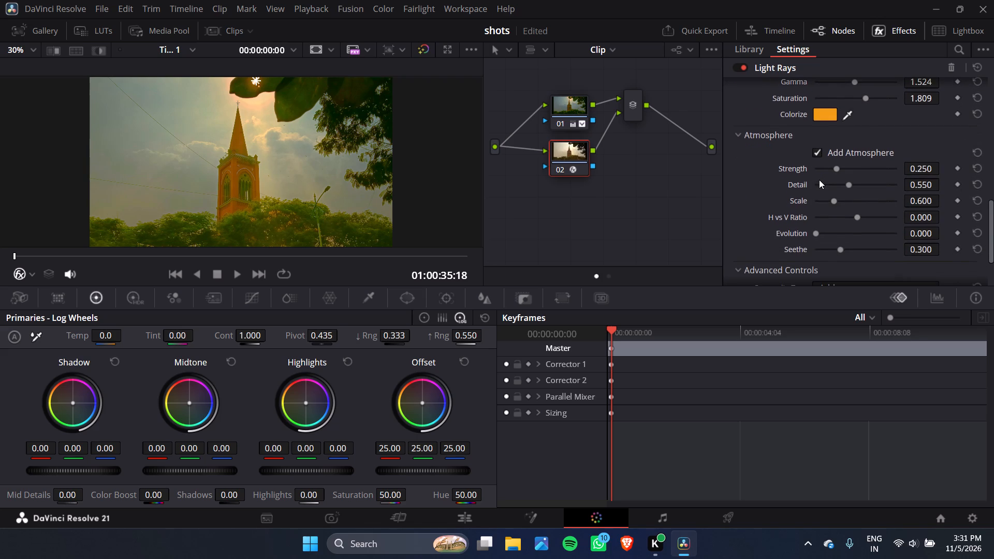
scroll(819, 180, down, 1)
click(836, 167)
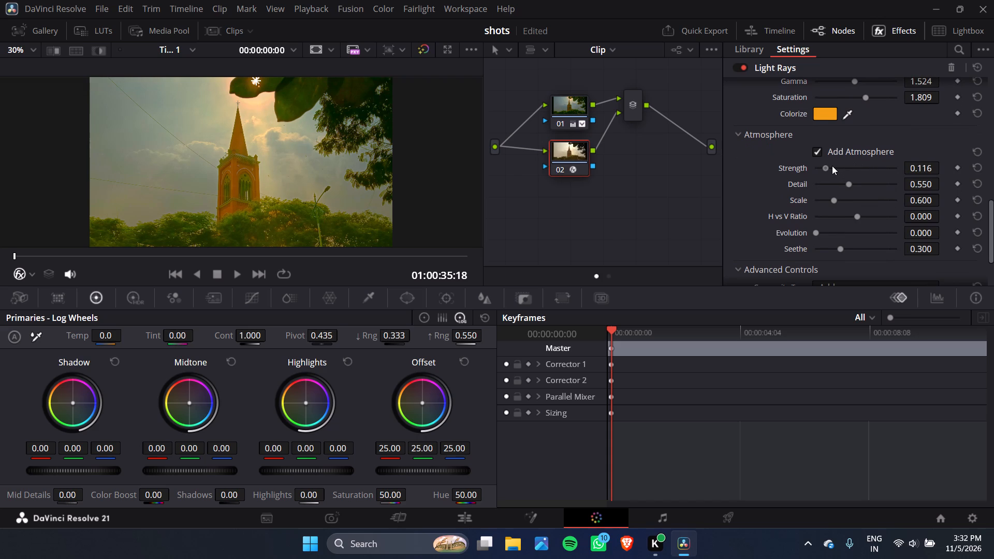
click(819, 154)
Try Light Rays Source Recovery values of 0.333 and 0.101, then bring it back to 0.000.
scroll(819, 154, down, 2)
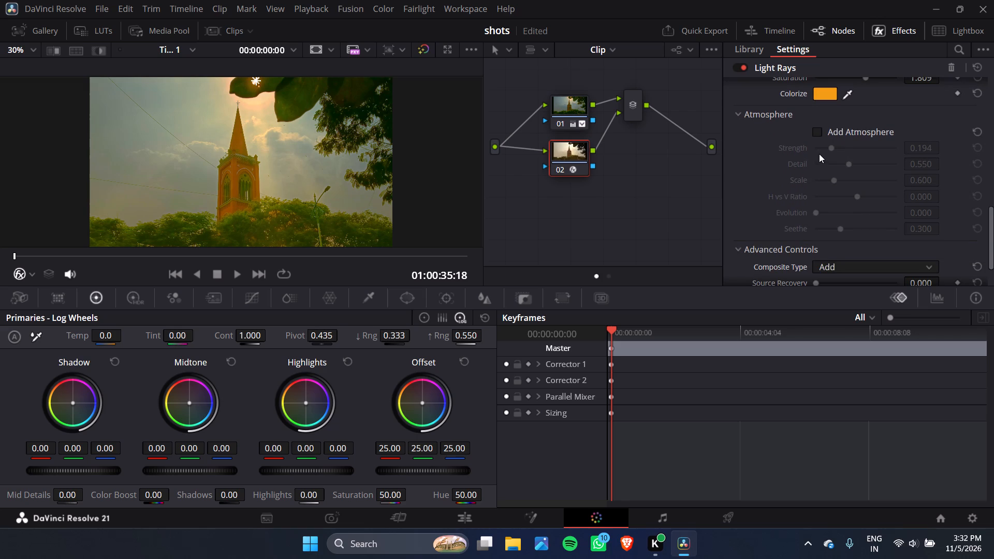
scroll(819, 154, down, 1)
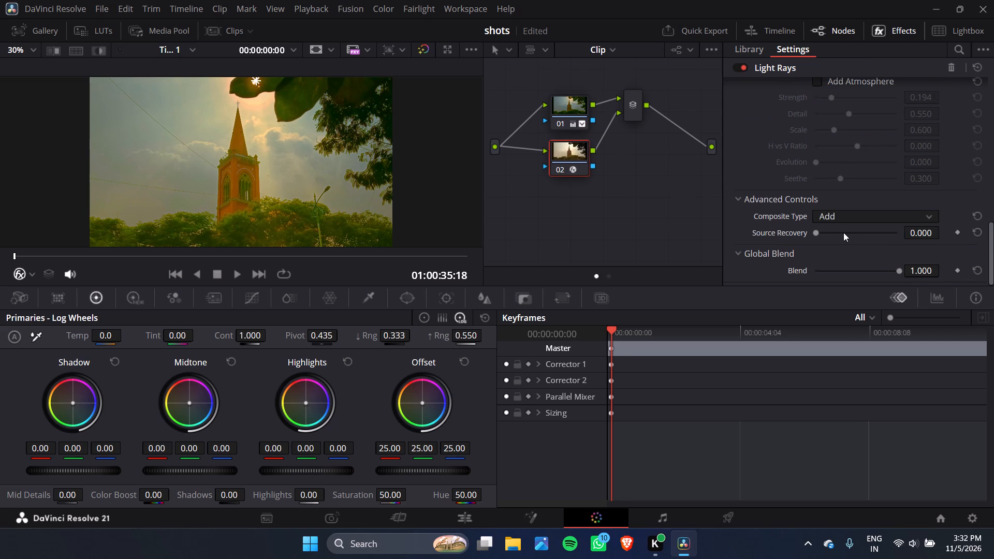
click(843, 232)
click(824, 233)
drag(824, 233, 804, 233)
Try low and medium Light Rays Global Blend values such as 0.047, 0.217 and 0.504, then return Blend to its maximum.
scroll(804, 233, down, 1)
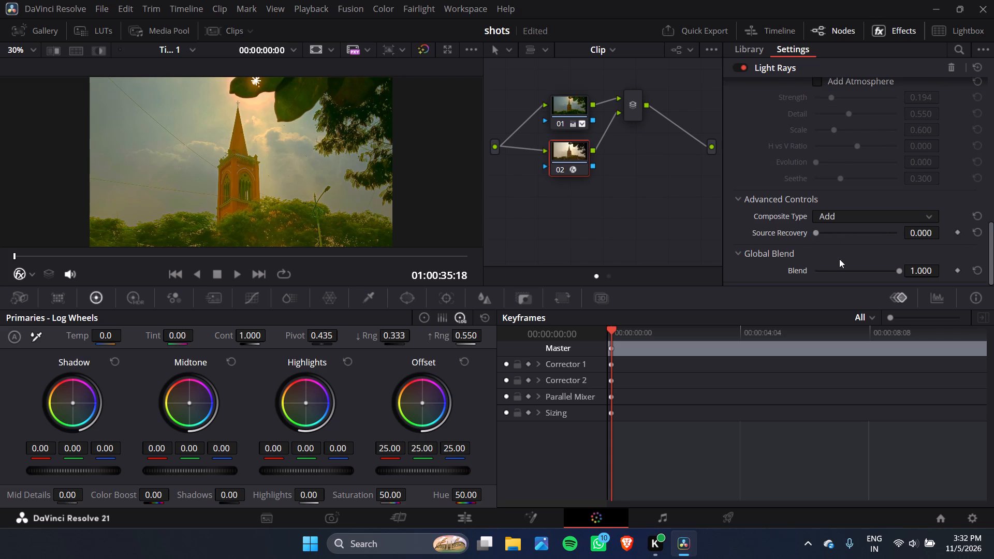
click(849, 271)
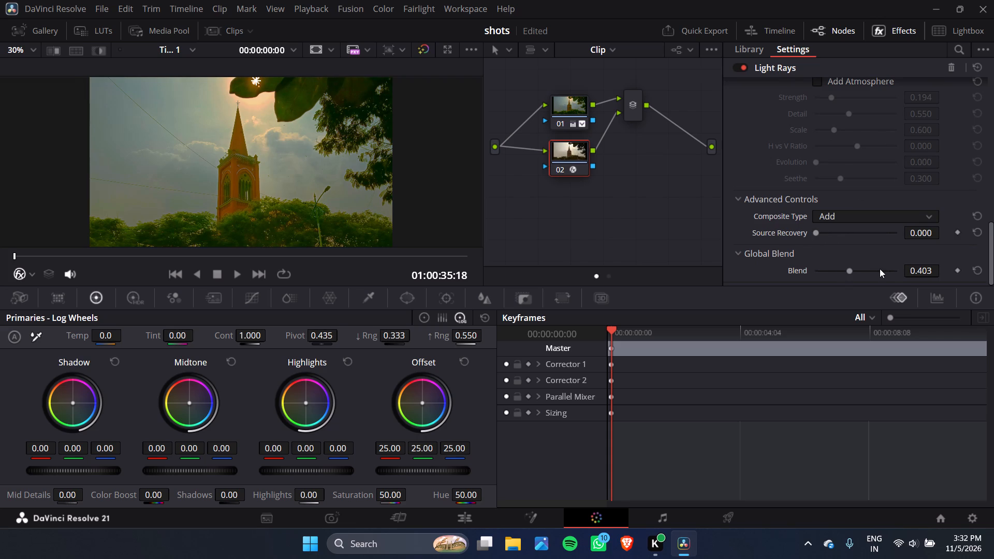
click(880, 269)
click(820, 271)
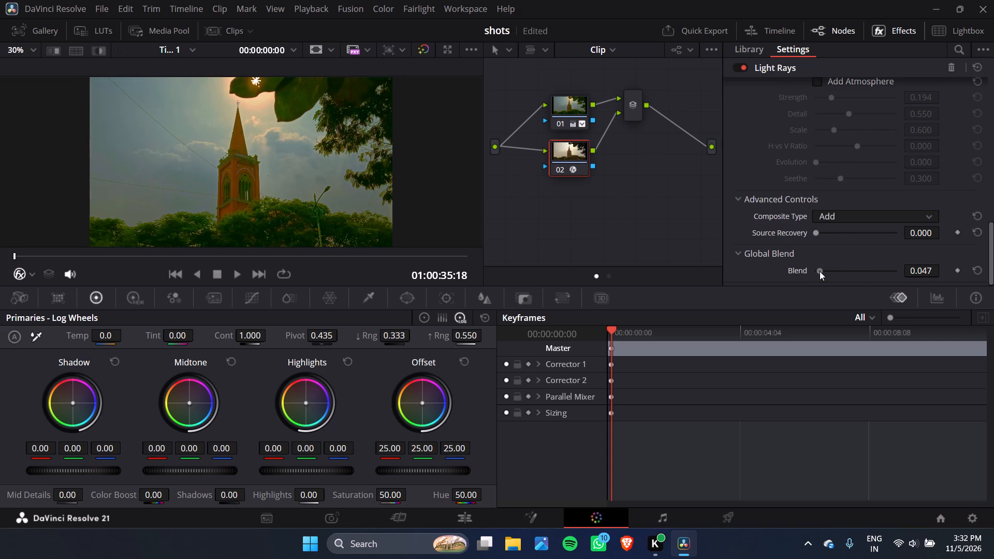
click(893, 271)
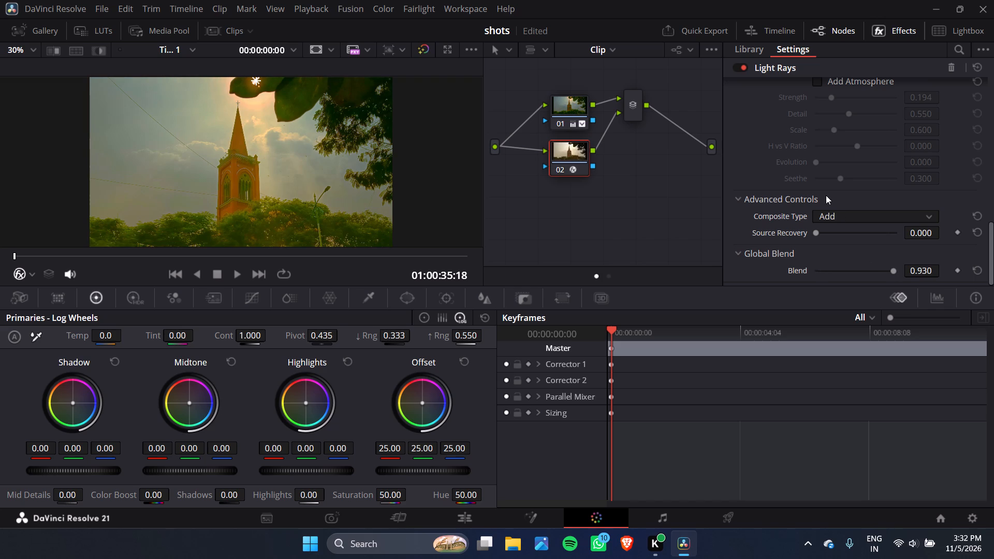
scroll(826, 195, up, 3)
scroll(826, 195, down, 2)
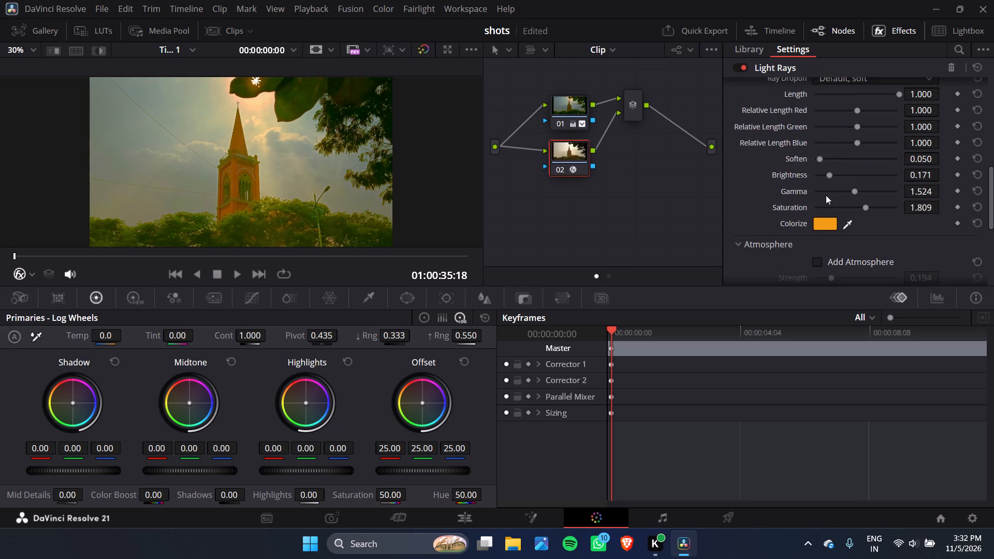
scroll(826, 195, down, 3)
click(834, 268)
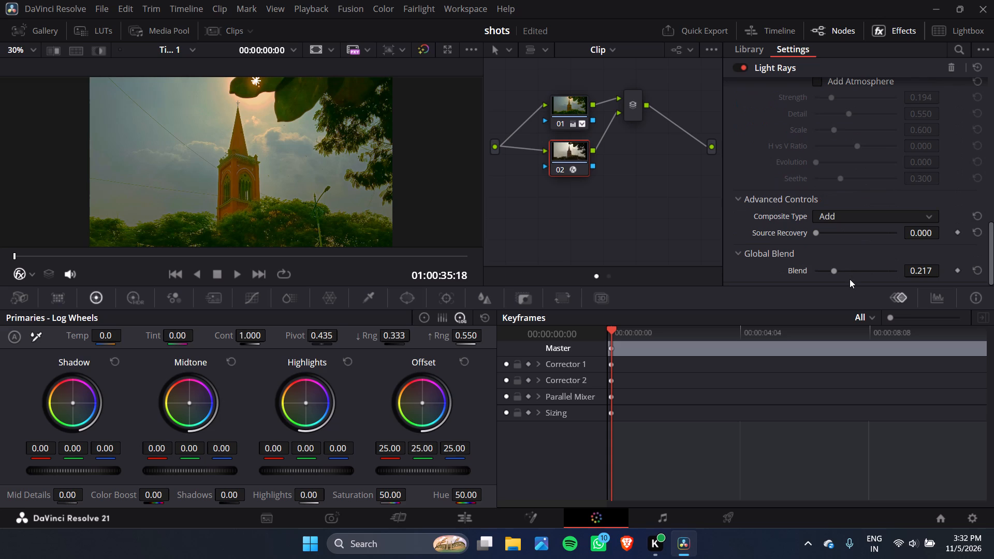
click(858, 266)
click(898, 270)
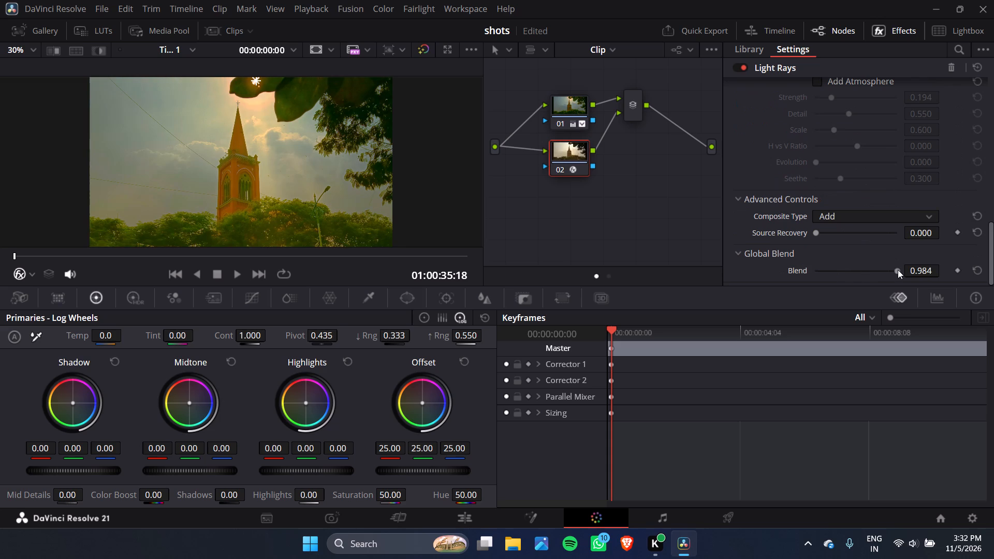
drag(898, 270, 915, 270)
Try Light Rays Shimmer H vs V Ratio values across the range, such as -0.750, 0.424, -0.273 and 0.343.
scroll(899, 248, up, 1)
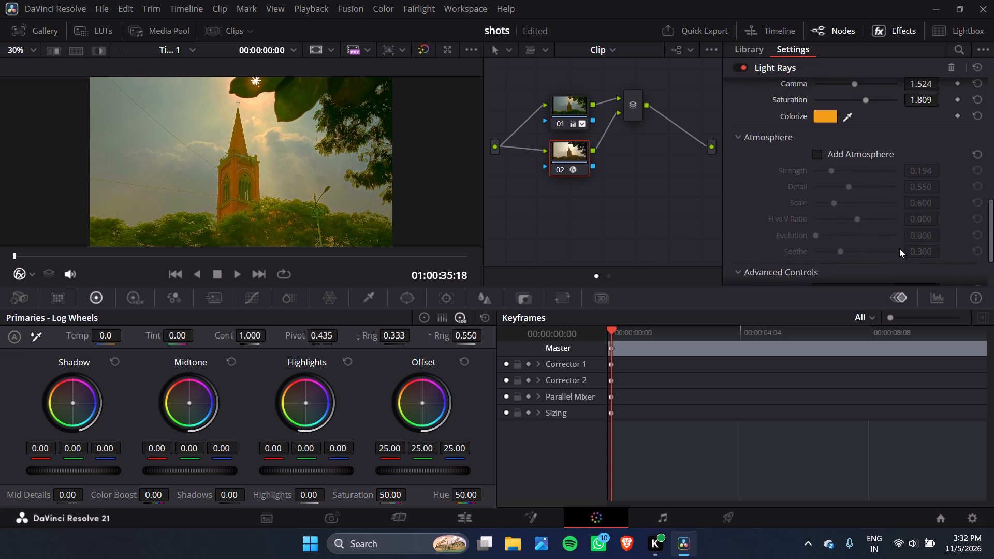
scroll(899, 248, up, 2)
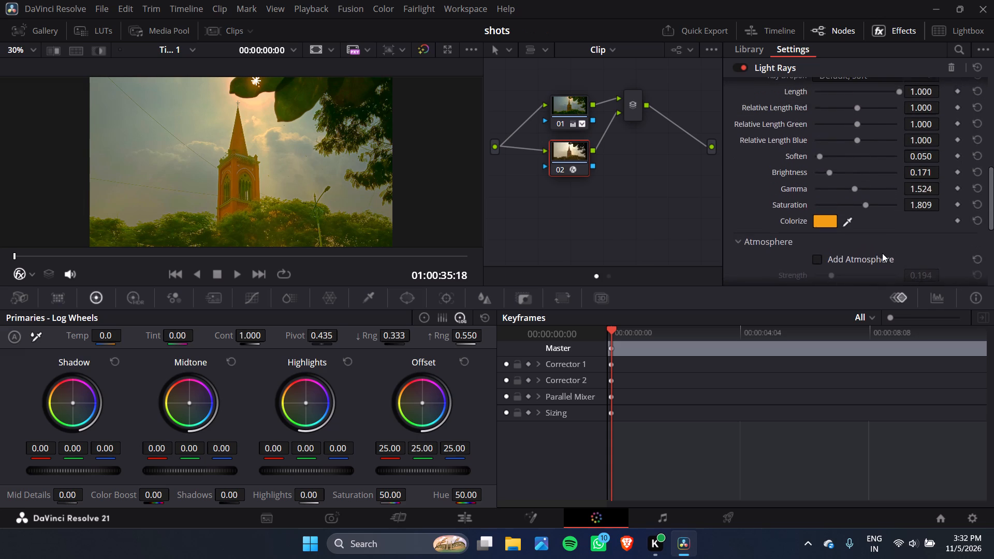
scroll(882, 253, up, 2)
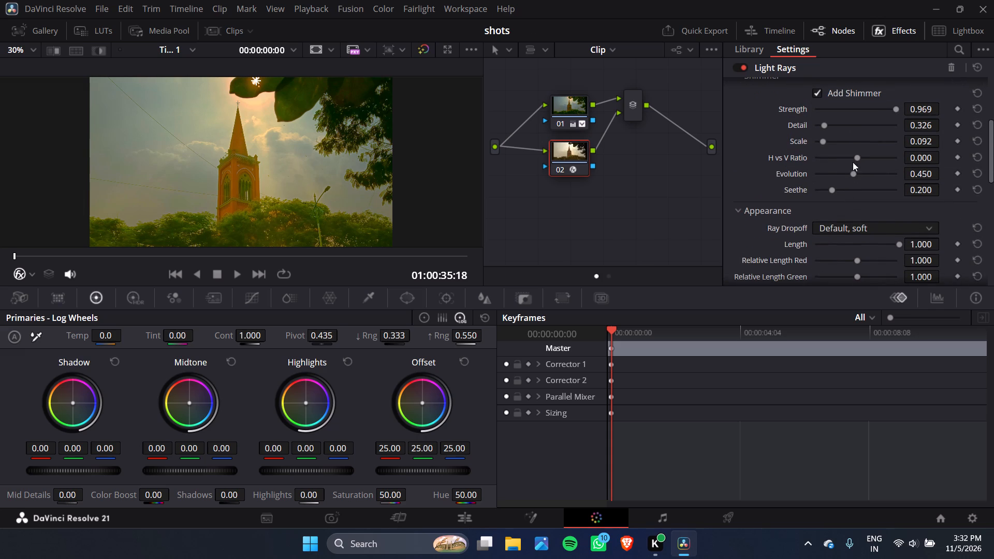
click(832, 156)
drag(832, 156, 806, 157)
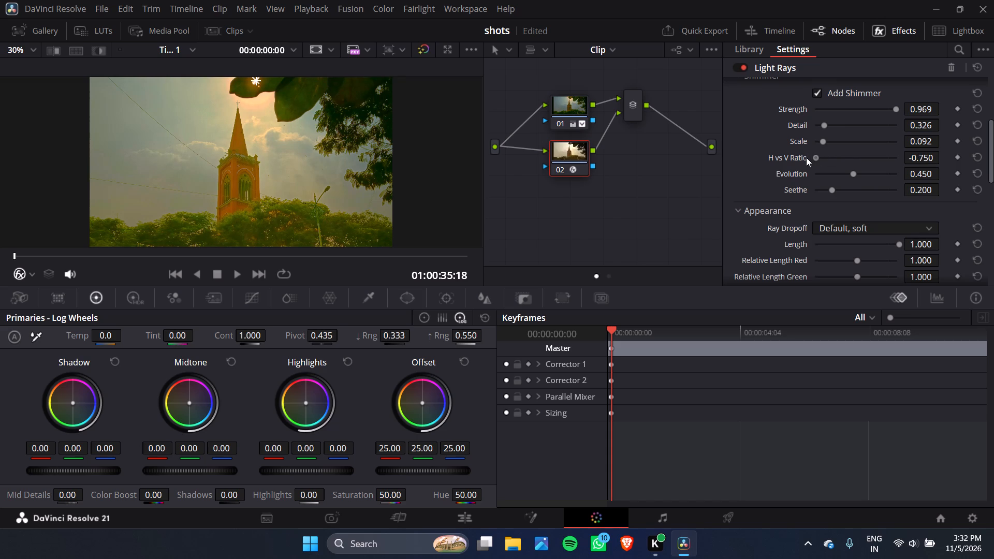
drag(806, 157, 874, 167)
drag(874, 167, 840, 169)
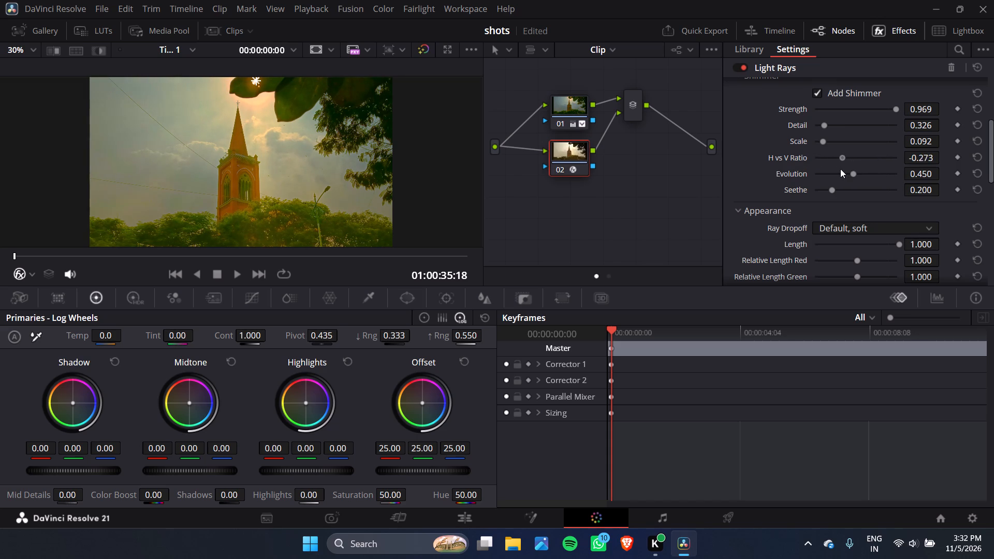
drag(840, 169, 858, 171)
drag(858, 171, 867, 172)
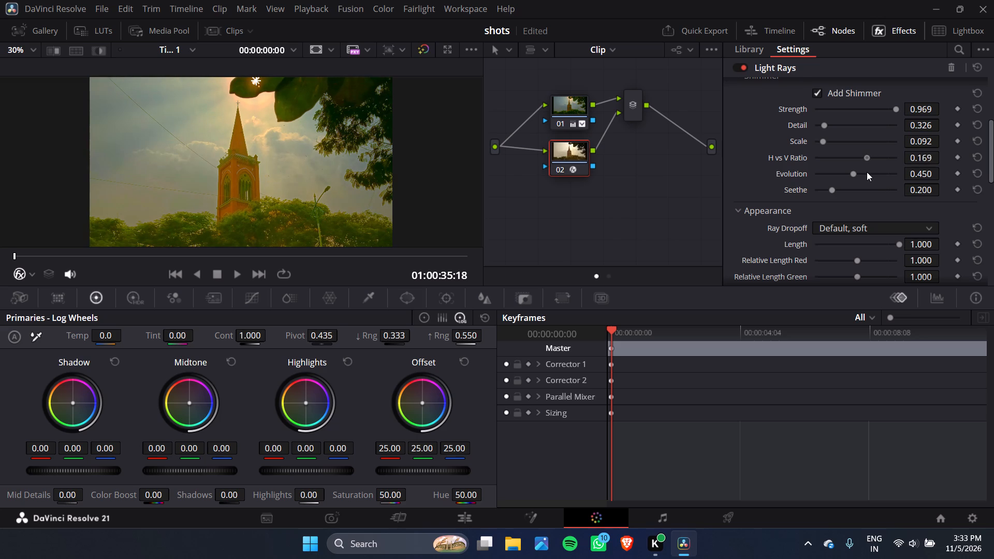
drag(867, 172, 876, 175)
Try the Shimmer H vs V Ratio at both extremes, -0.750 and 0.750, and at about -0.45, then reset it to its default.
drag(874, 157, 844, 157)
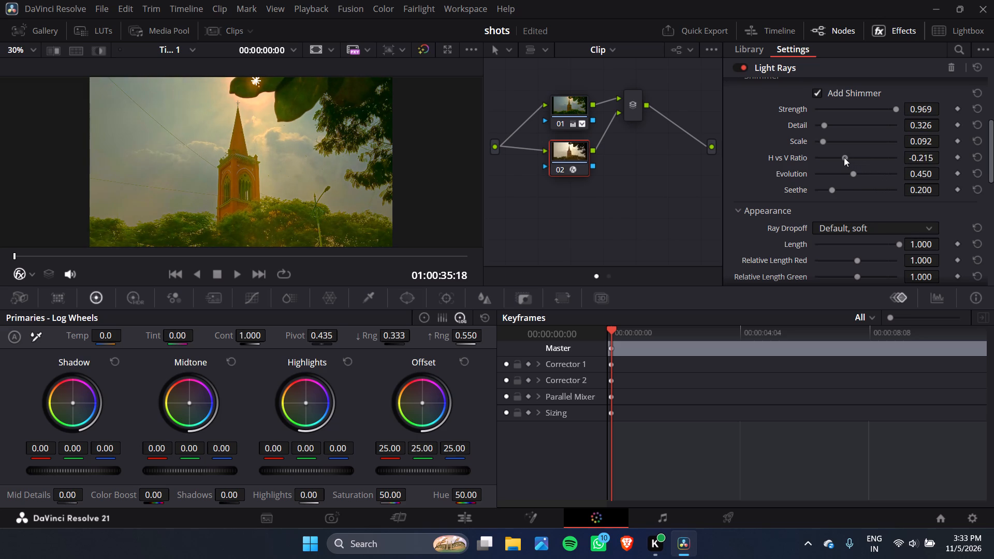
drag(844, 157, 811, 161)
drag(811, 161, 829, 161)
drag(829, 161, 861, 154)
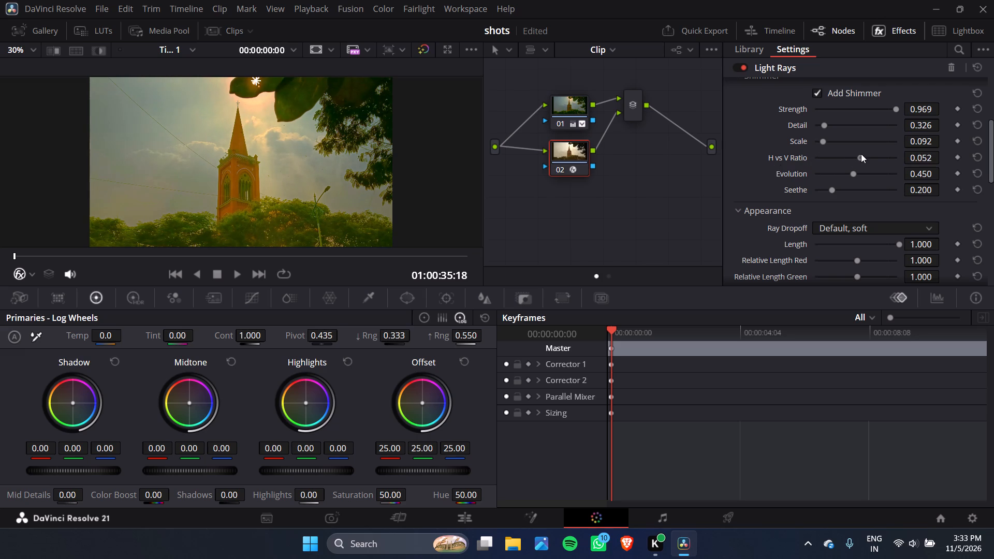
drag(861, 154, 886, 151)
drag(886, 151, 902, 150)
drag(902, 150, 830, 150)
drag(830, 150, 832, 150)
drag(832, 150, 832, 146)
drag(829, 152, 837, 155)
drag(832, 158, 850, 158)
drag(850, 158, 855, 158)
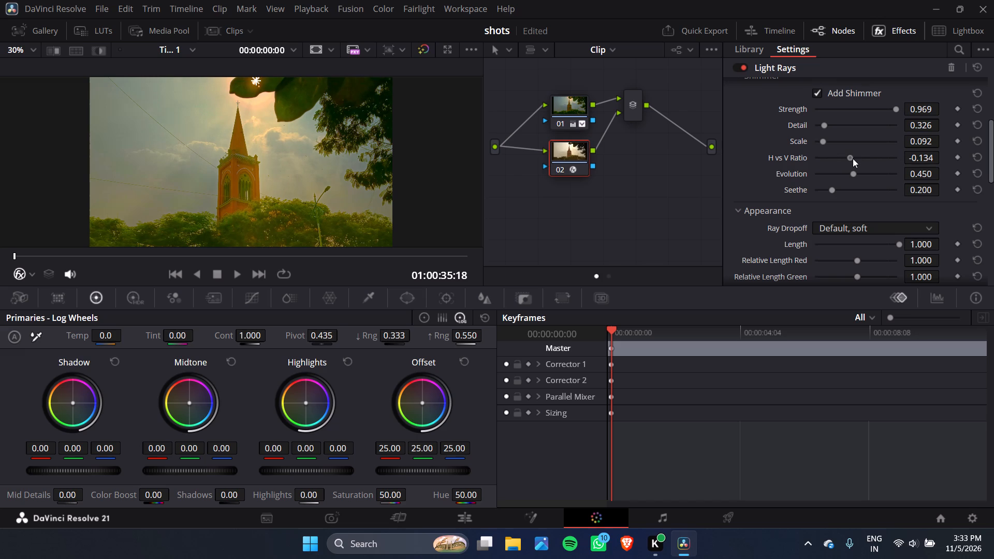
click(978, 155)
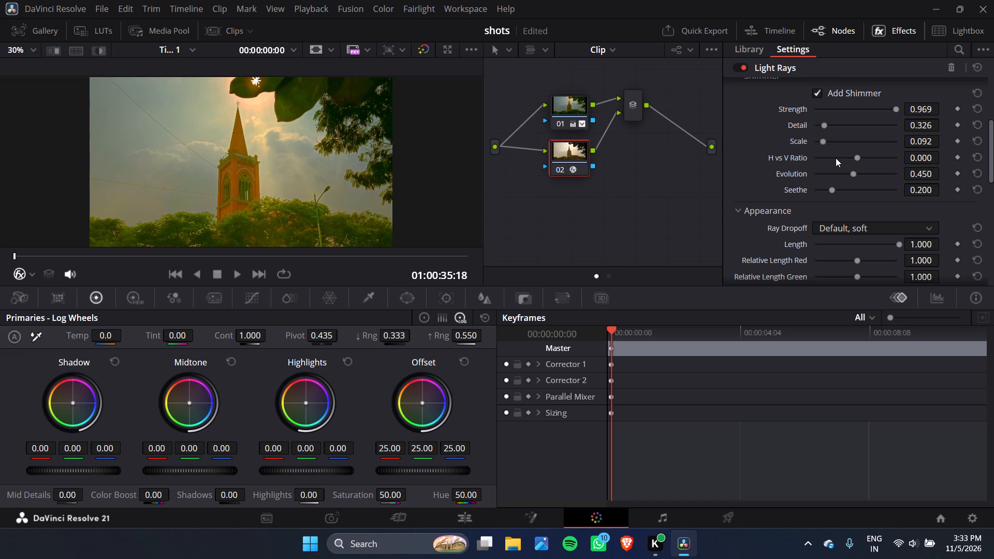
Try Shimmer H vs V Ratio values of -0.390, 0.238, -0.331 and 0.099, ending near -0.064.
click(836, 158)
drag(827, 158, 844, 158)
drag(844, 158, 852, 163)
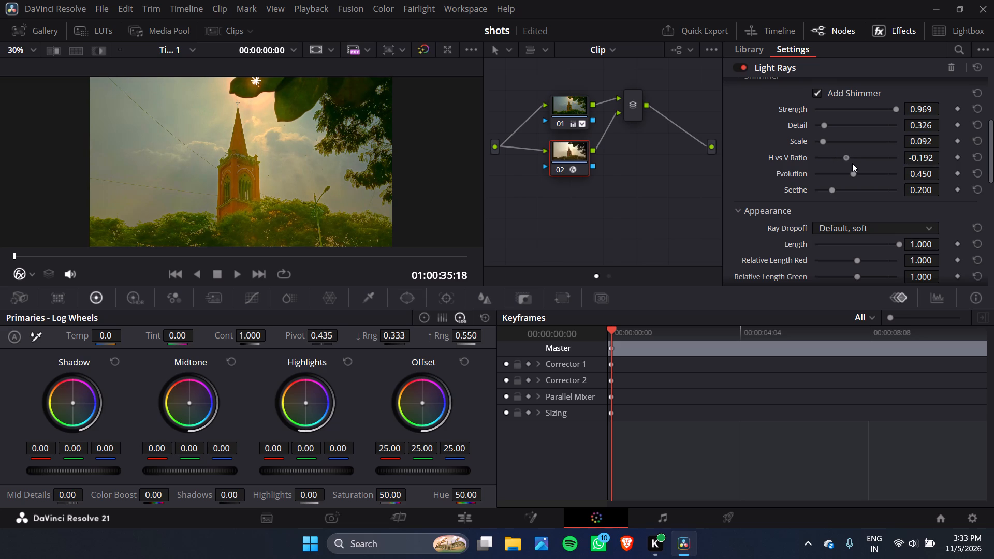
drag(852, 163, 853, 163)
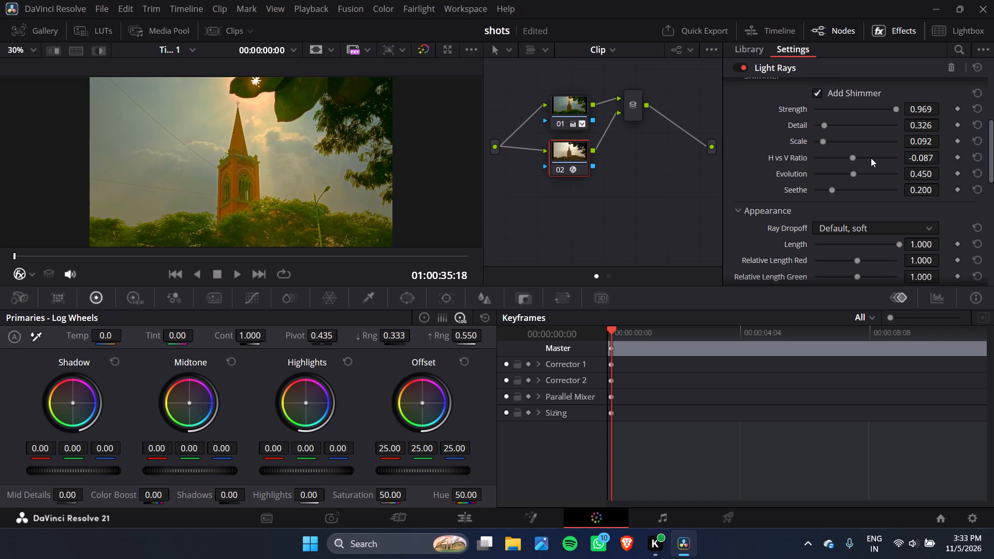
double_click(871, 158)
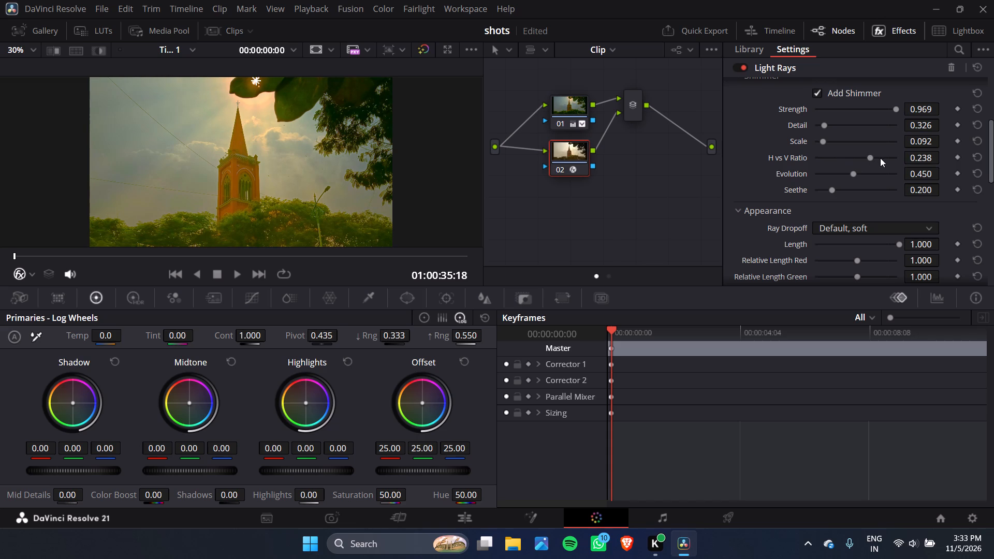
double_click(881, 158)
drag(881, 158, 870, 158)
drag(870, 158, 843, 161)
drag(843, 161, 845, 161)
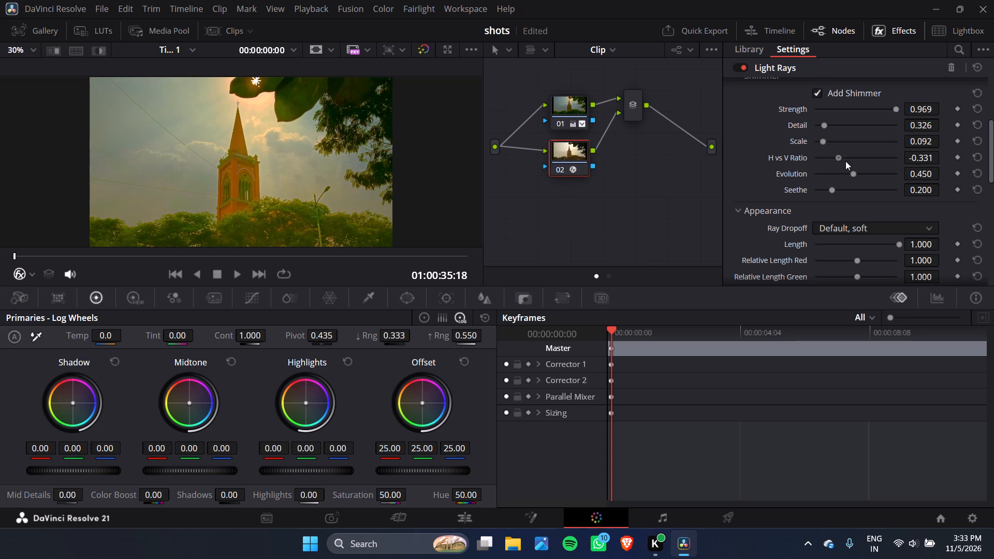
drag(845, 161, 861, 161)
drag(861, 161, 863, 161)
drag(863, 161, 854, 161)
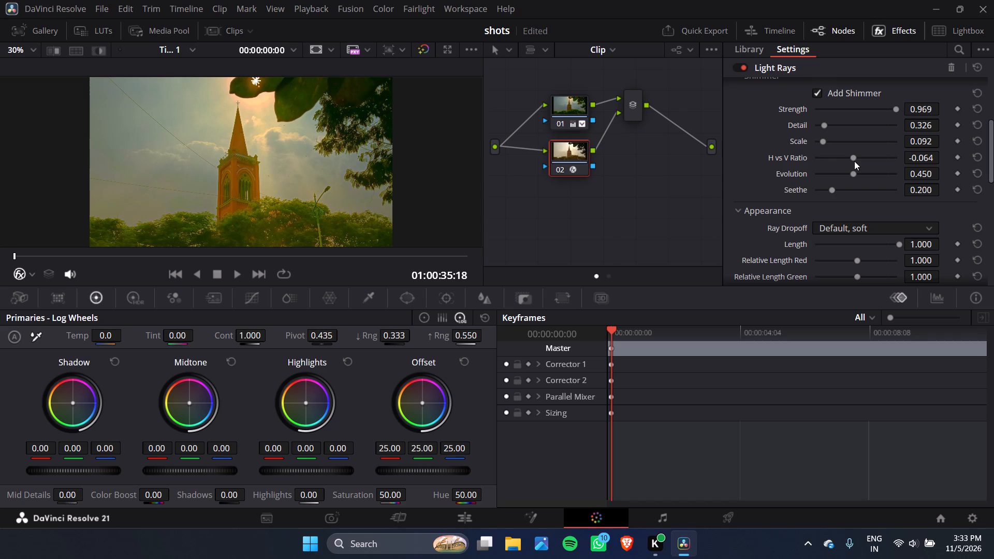
Try Light Rays Shimmer H vs V Ratio values between -0.564 and 0.227, then fine-tune it to 0.166.
click(835, 157)
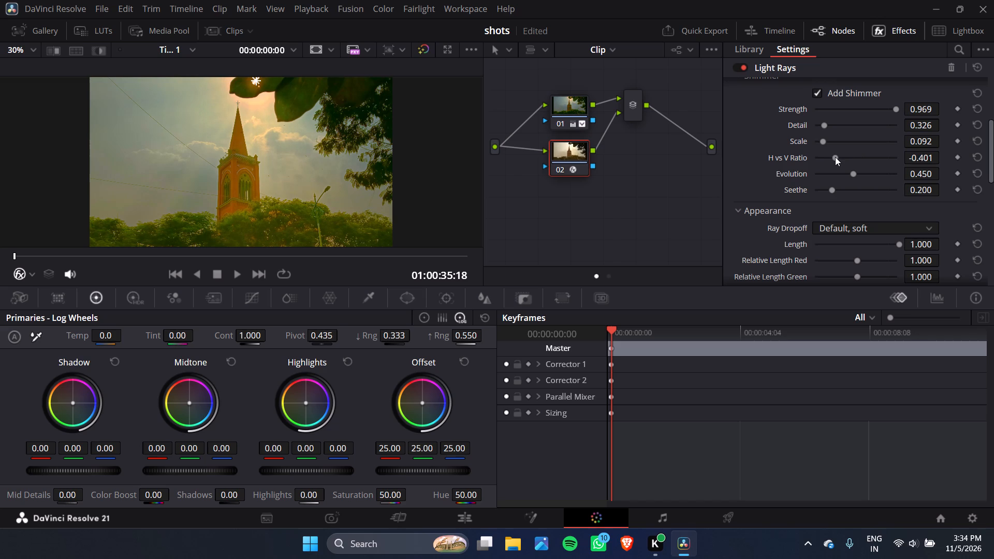
click(840, 157)
drag(840, 157, 828, 157)
drag(828, 157, 868, 159)
drag(868, 159, 870, 161)
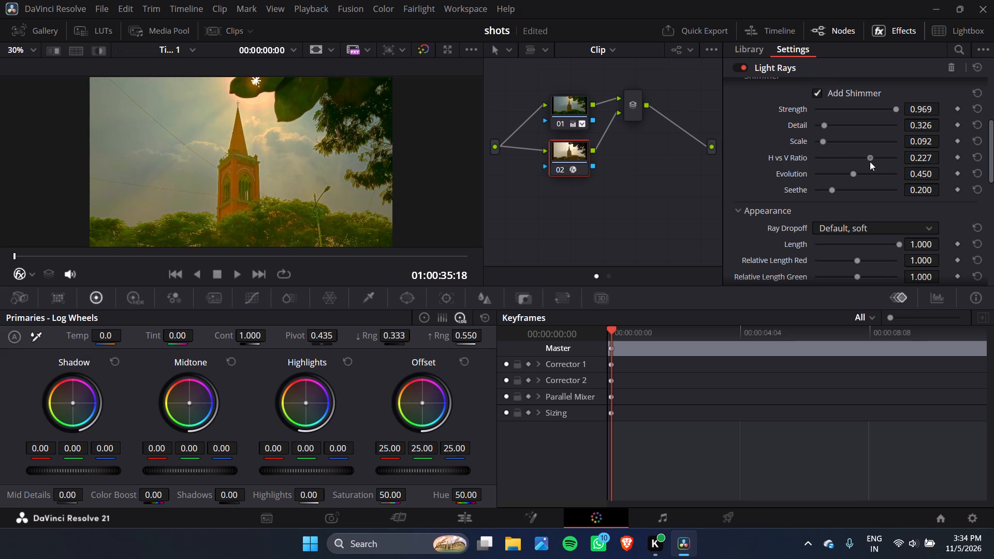
drag(870, 161, 865, 161)
click(865, 161)
drag(923, 160, 915, 159)
drag(915, 159, 915, 160)
drag(915, 160, 924, 165)
drag(924, 165, 942, 165)
drag(942, 165, 947, 164)
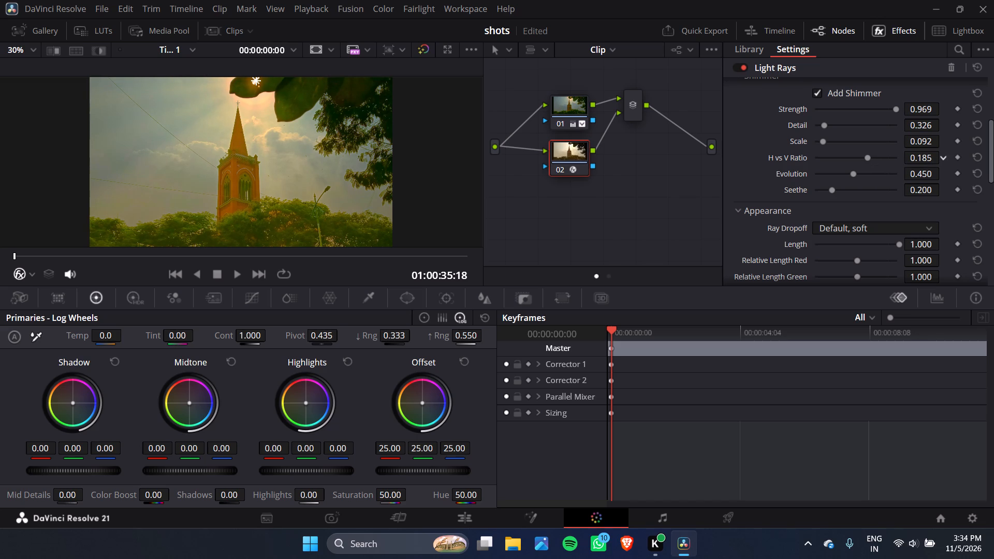
drag(947, 164, 937, 164)
On node 01, try negative Shadows values such as -4.50, then set Shadows to 10.00.
click(557, 108)
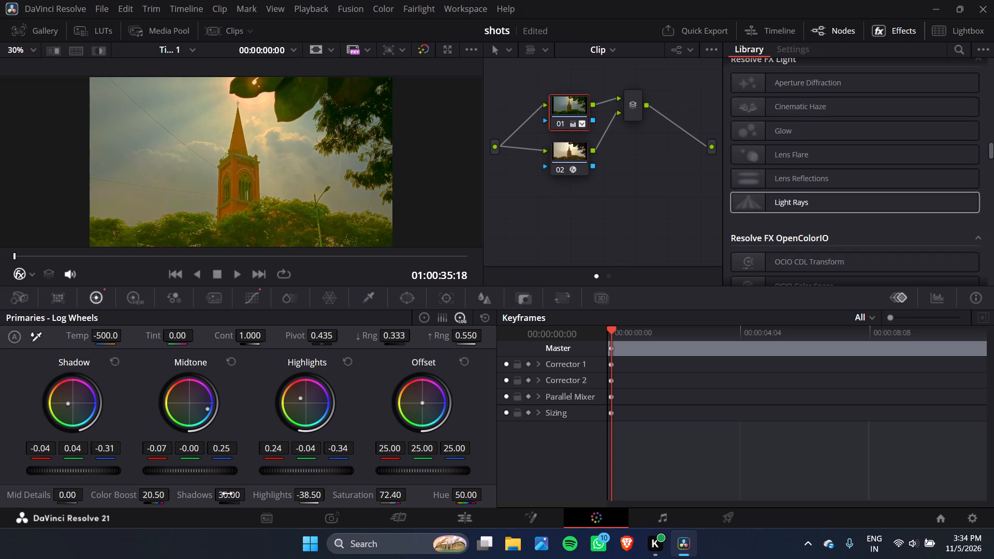
drag(227, 494, 183, 504)
drag(183, 504, 182, 505)
drag(182, 505, 183, 505)
drag(183, 505, 199, 505)
click(235, 496)
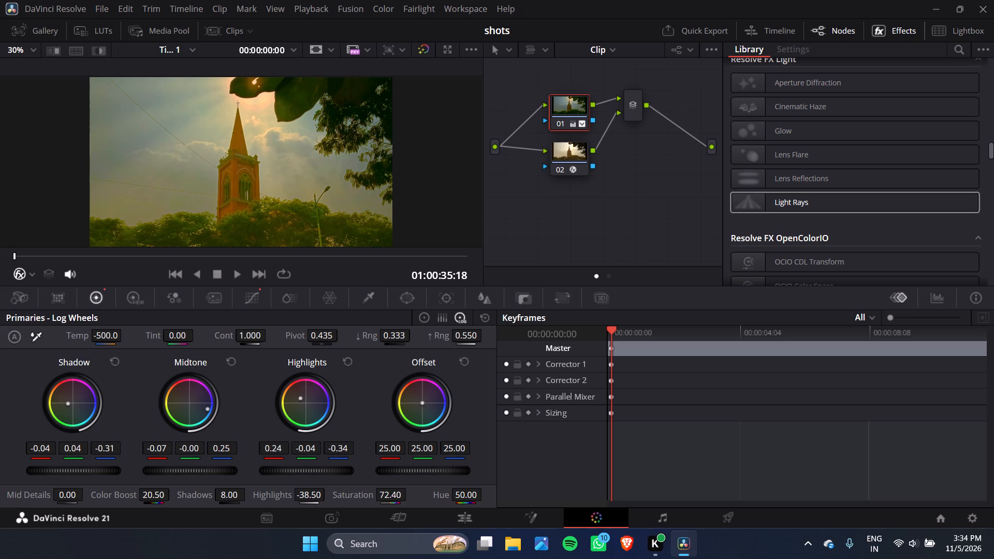
Try node 01 Highlights values such as -57.50, -13.50 and -54.50, then settle on -34.00.
drag(315, 498, 306, 499)
drag(306, 499, 290, 506)
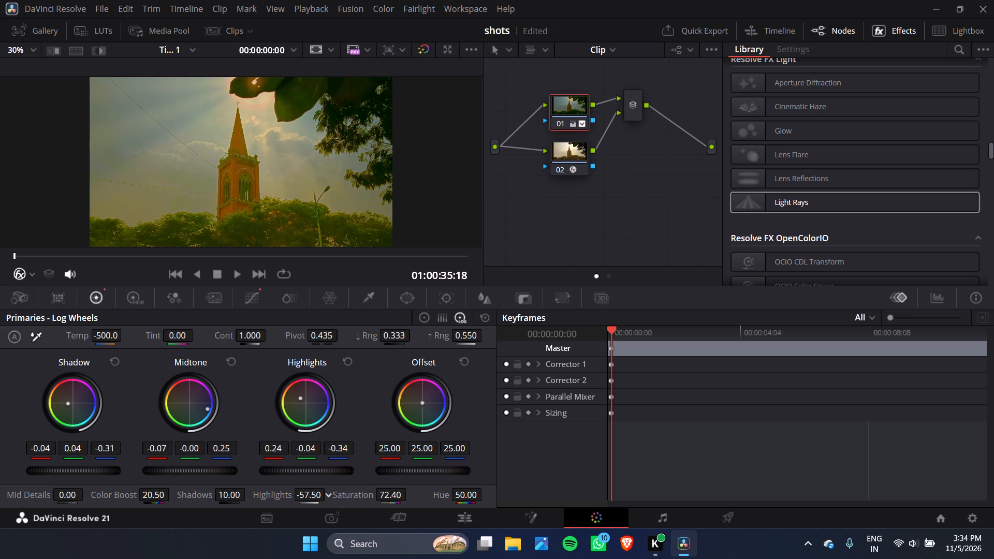
drag(290, 506, 347, 506)
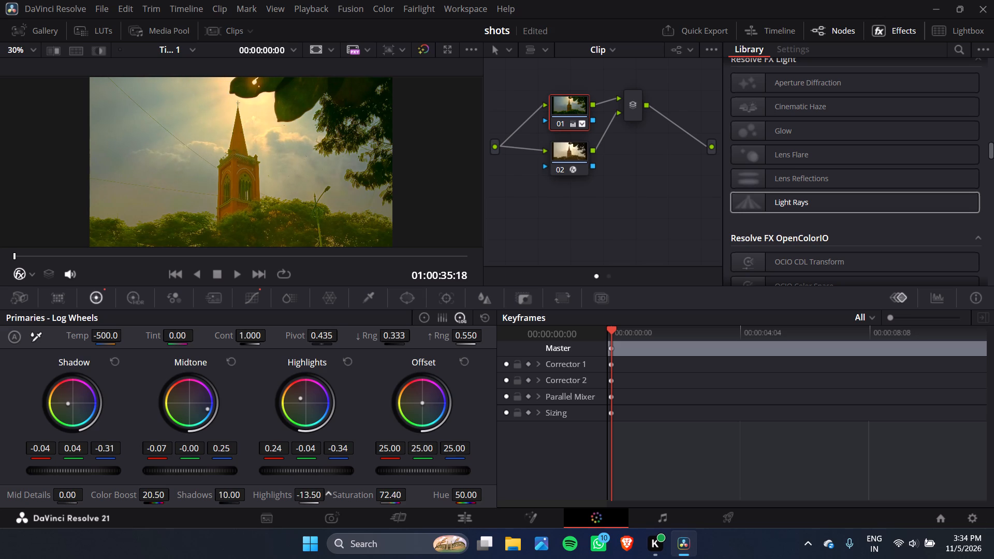
drag(347, 506, 301, 497)
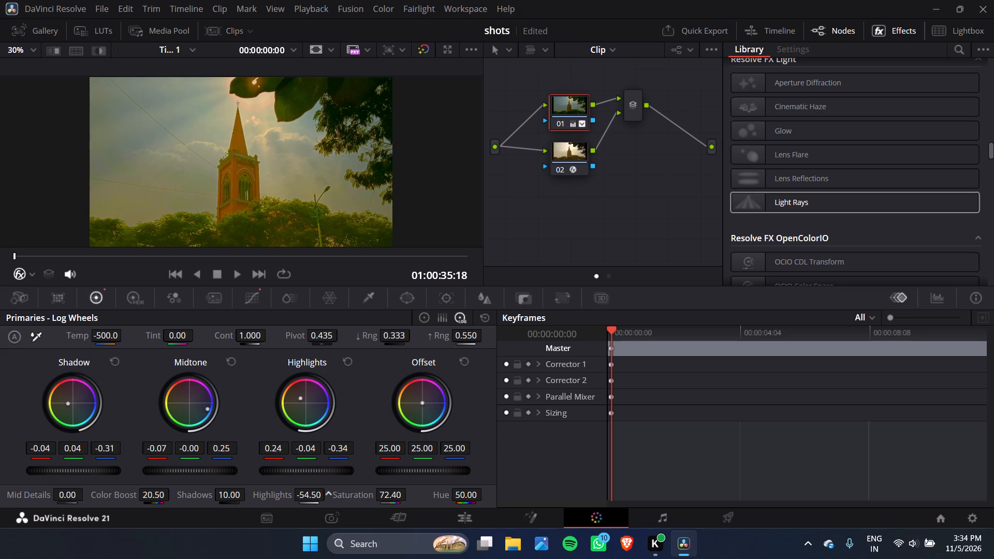
drag(301, 497, 320, 497)
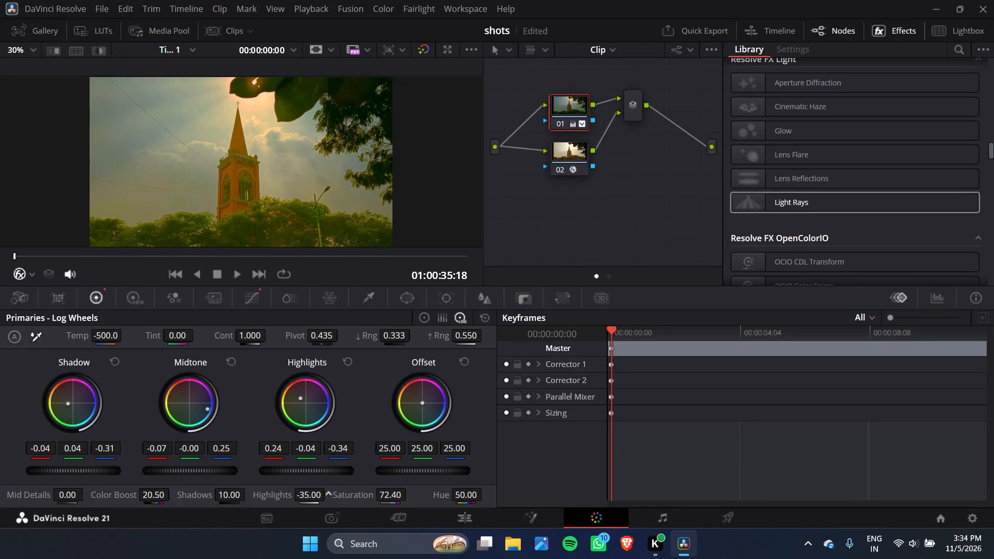
drag(320, 497, 321, 497)
Reselect node 02, then switch to the Edit page and play back the graded church tower clip from its start.
click(567, 154)
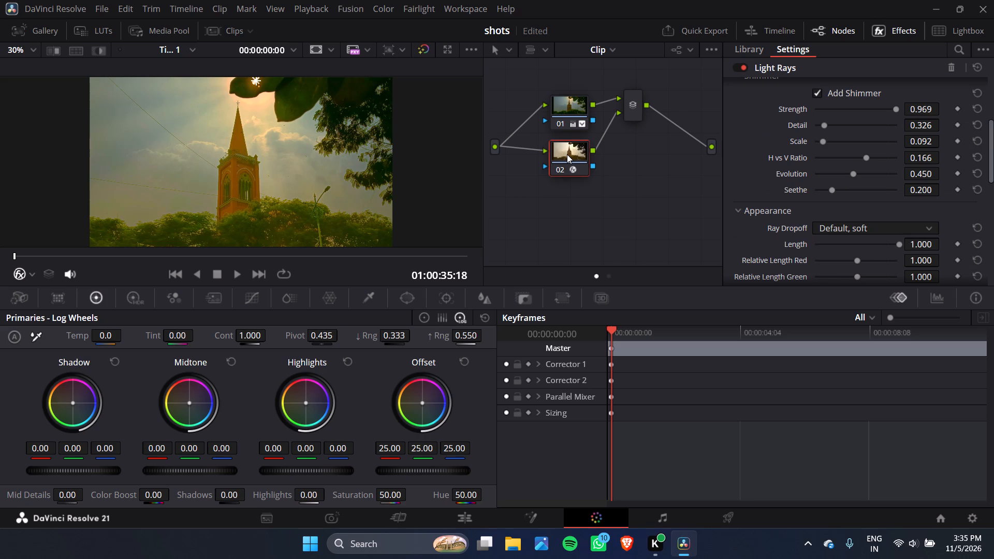
click(481, 516)
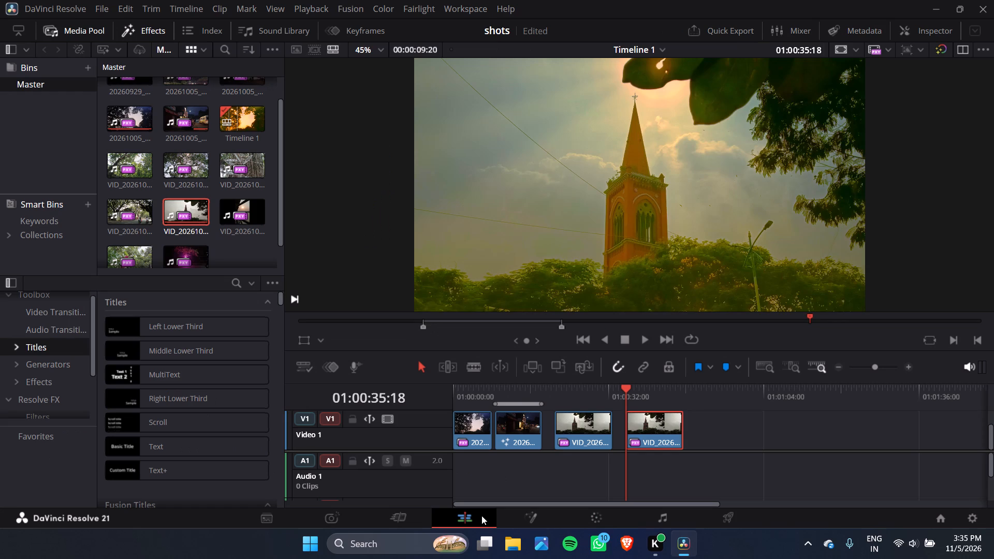
key(space)
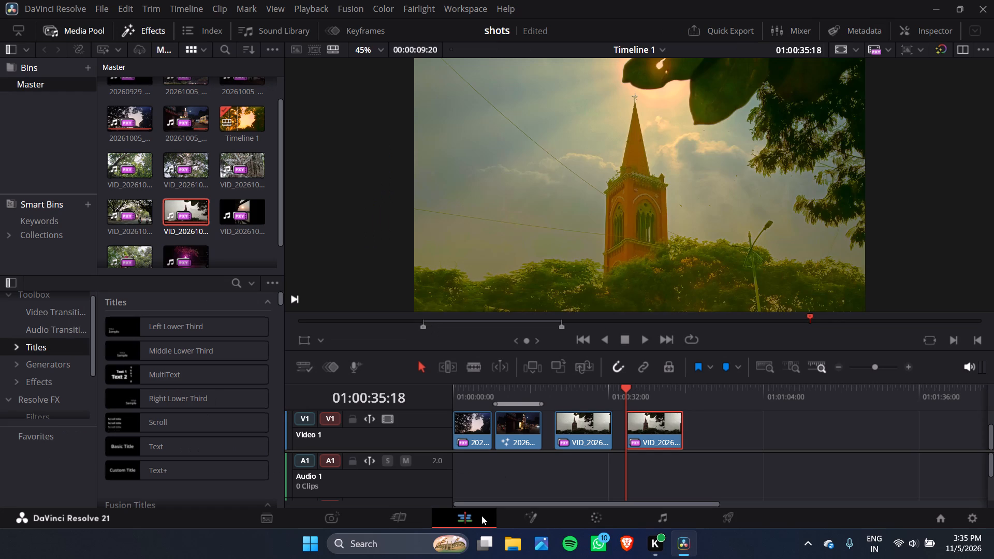
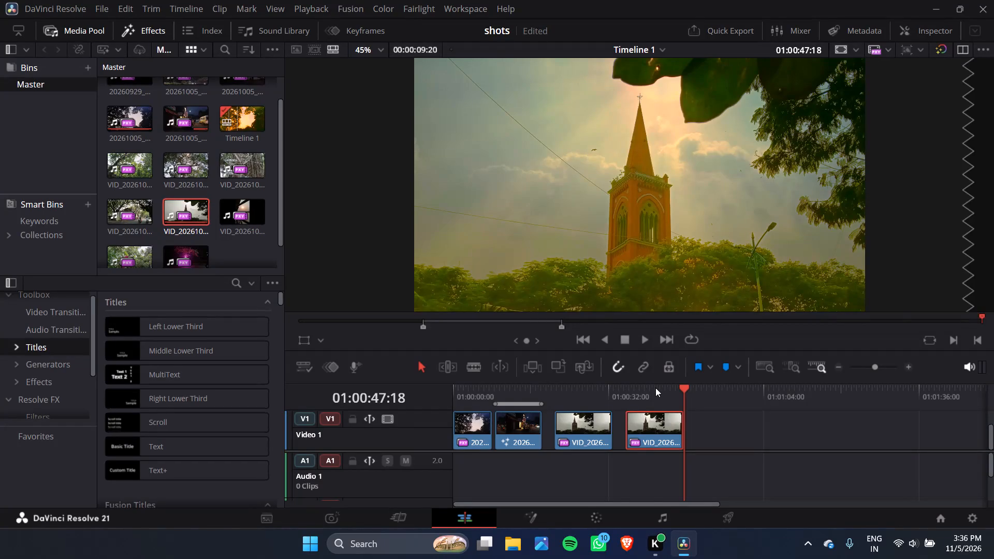
Midway through the last church tower clip, try node 02 Contrast values from 1.052 to 1.344, then settle on 1.224 and preview it on the Edit page.
click(655, 388)
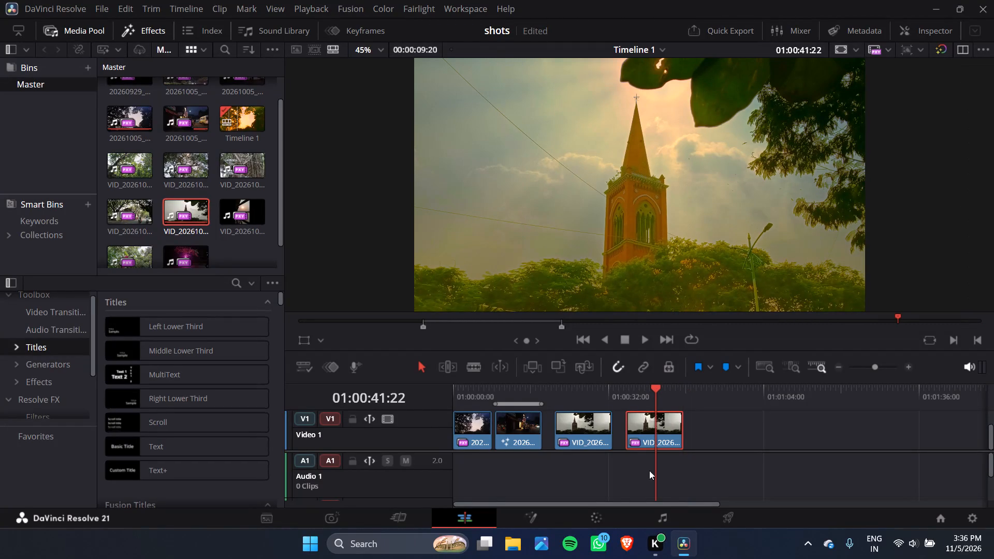
click(591, 518)
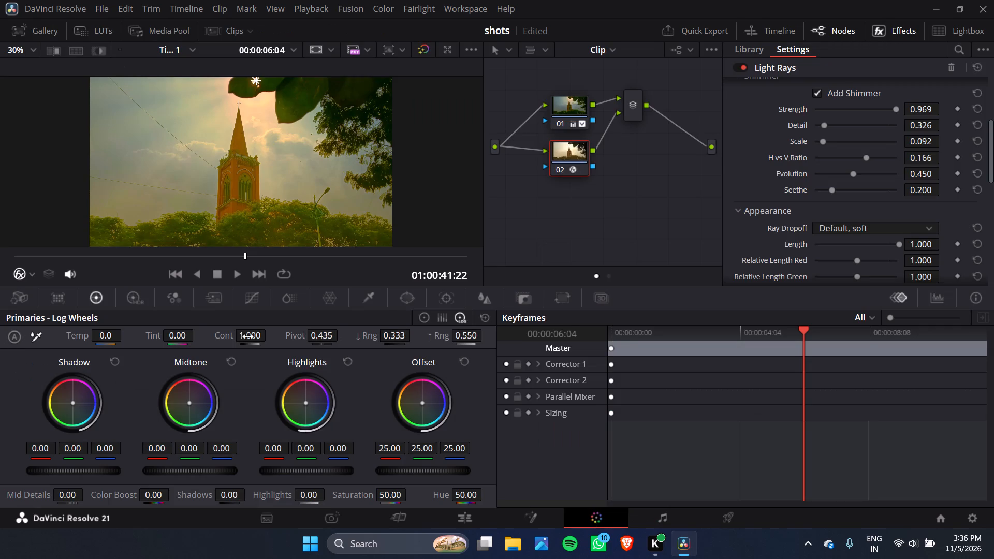
drag(248, 337, 265, 337)
drag(265, 337, 284, 337)
drag(284, 337, 289, 339)
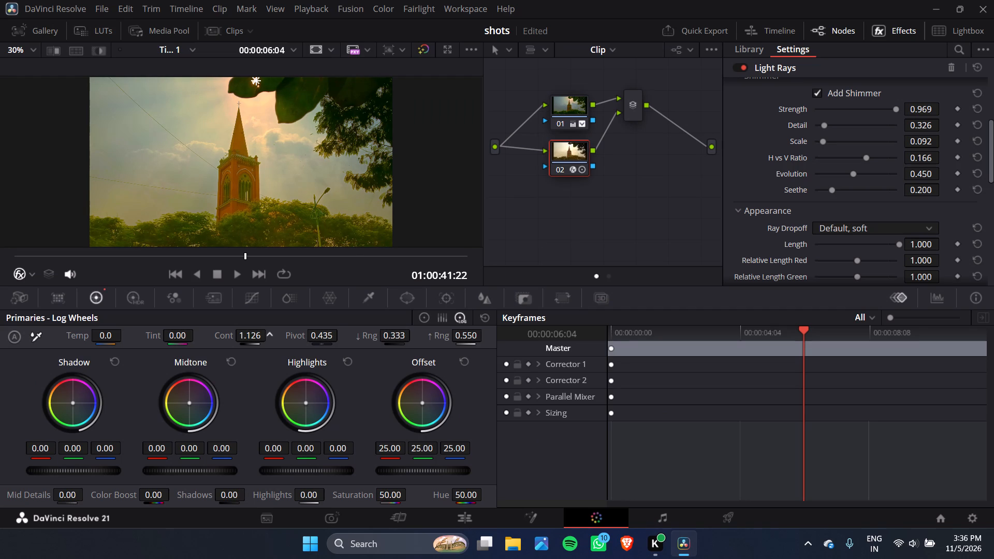
drag(289, 339, 329, 341)
drag(329, 341, 304, 341)
drag(304, 341, 296, 341)
drag(296, 341, 359, 345)
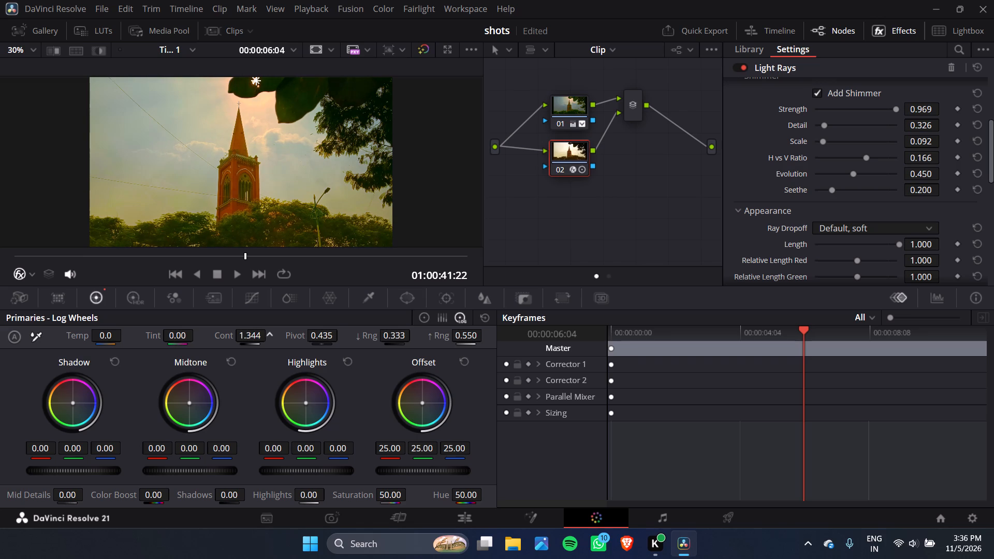
drag(359, 345, 358, 342)
drag(358, 342, 353, 336)
drag(353, 336, 352, 335)
drag(352, 335, 310, 340)
drag(253, 337, 262, 337)
click(469, 521)
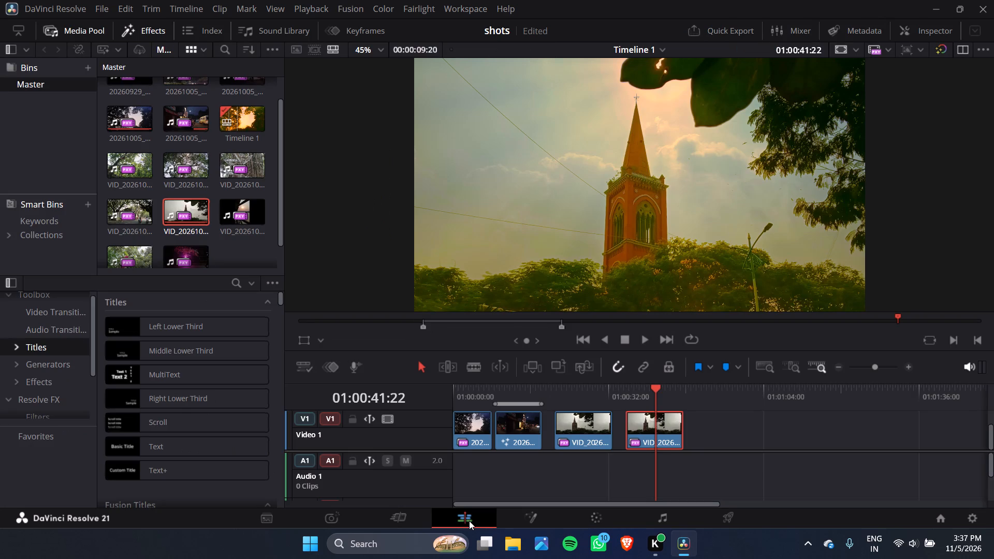
Back on the Color page, try node 02 Contrast values up to 1.392, then set 1.302 and preview it on the Edit page.
click(602, 517)
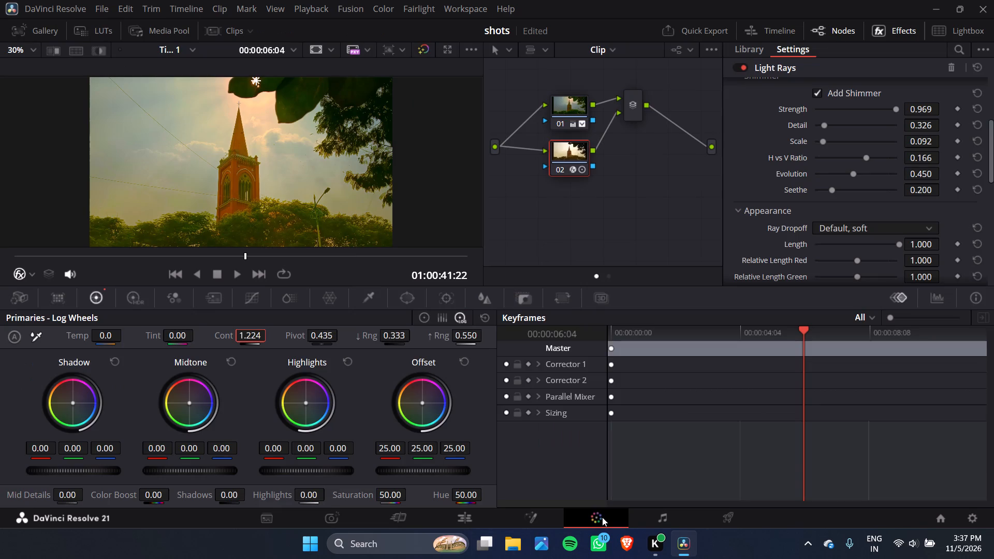
drag(250, 334, 262, 335)
drag(262, 335, 273, 337)
drag(273, 337, 304, 339)
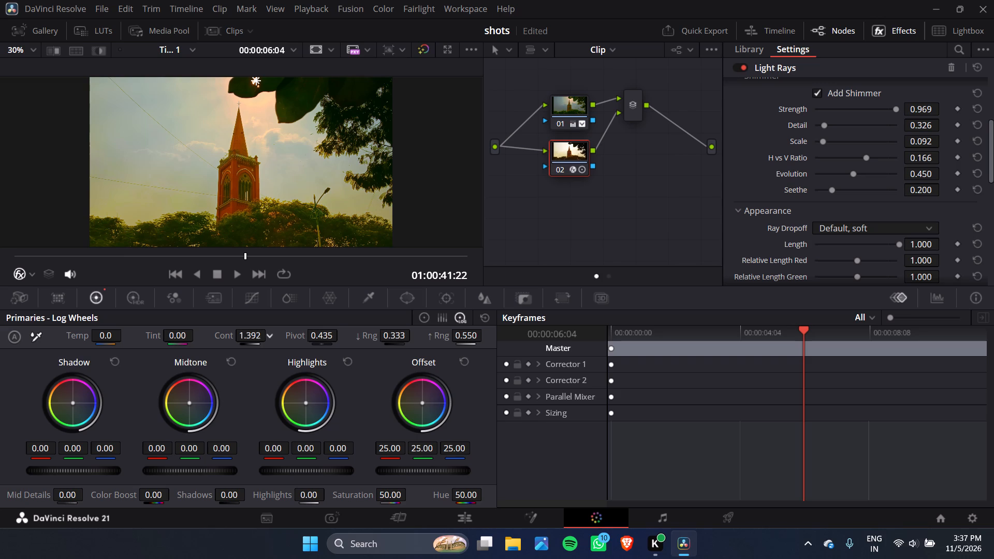
drag(304, 339, 275, 338)
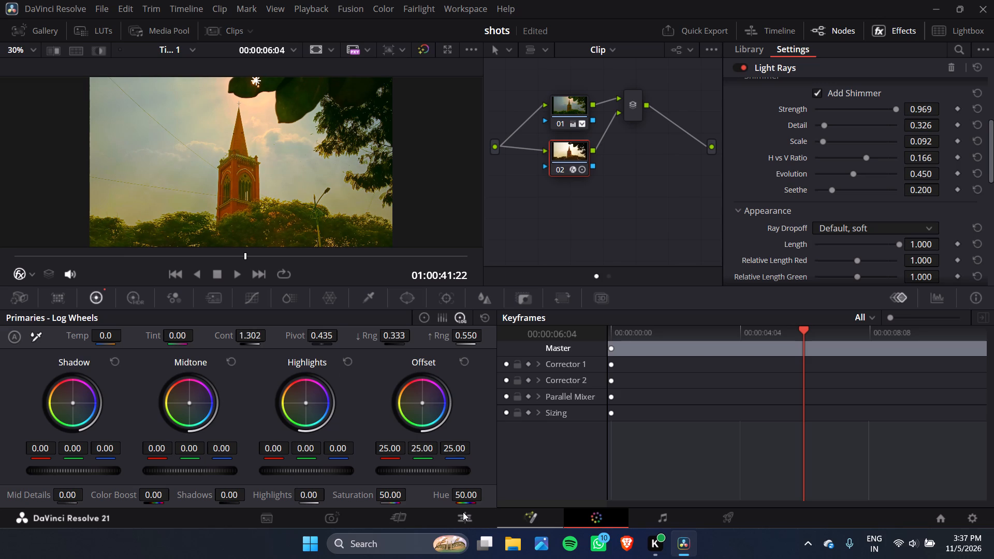
click(463, 520)
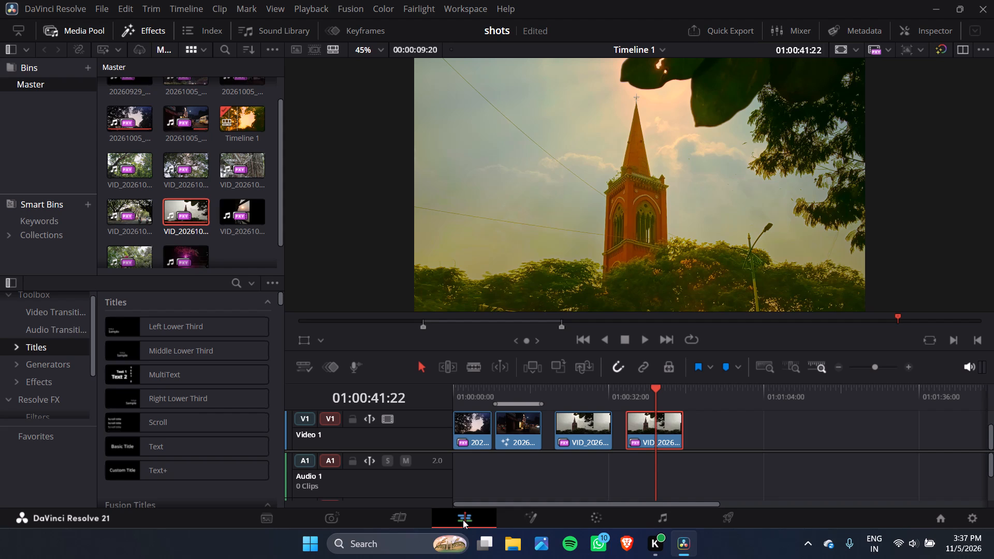
Examine node 01's custom curves and the middle point of its luminance curve, then return to the primaries controls.
click(603, 516)
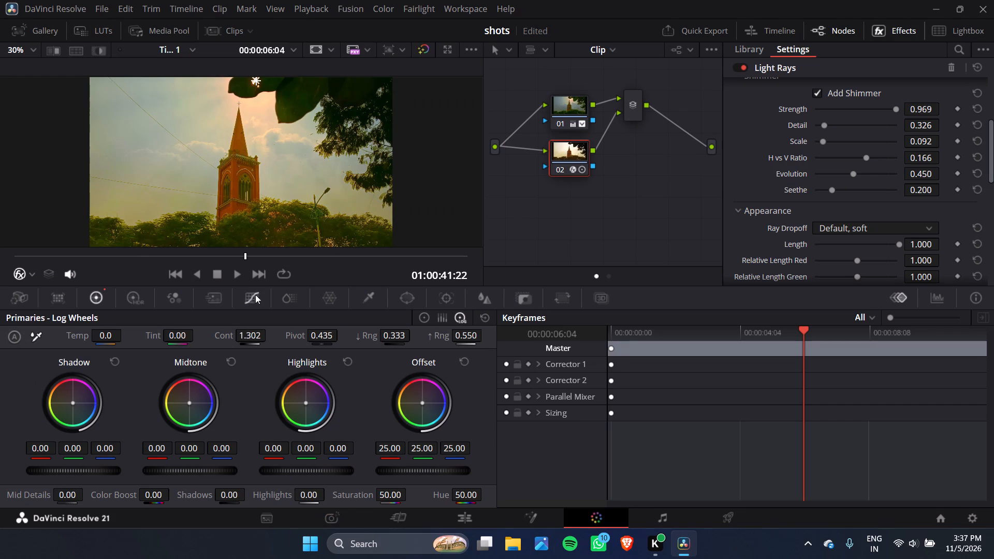
click(572, 104)
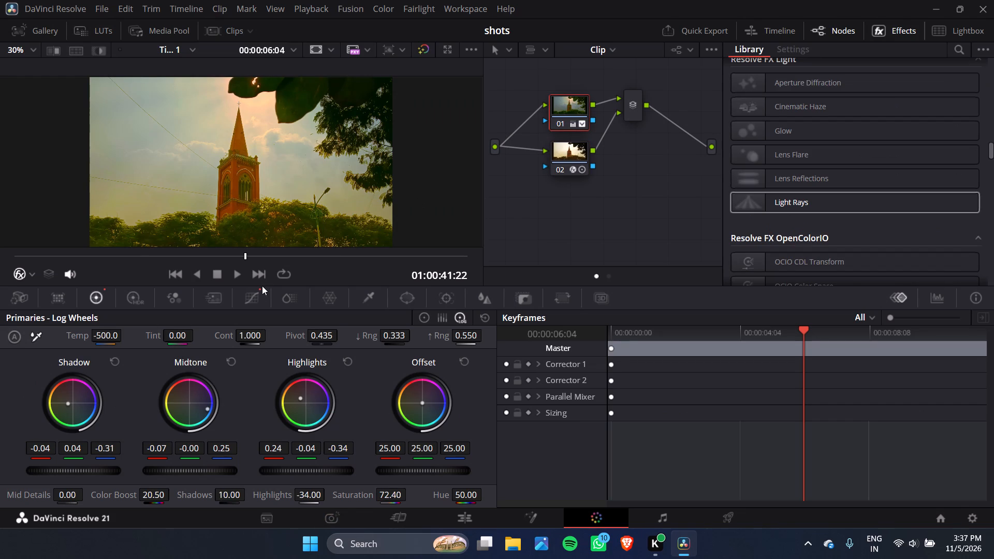
click(253, 291)
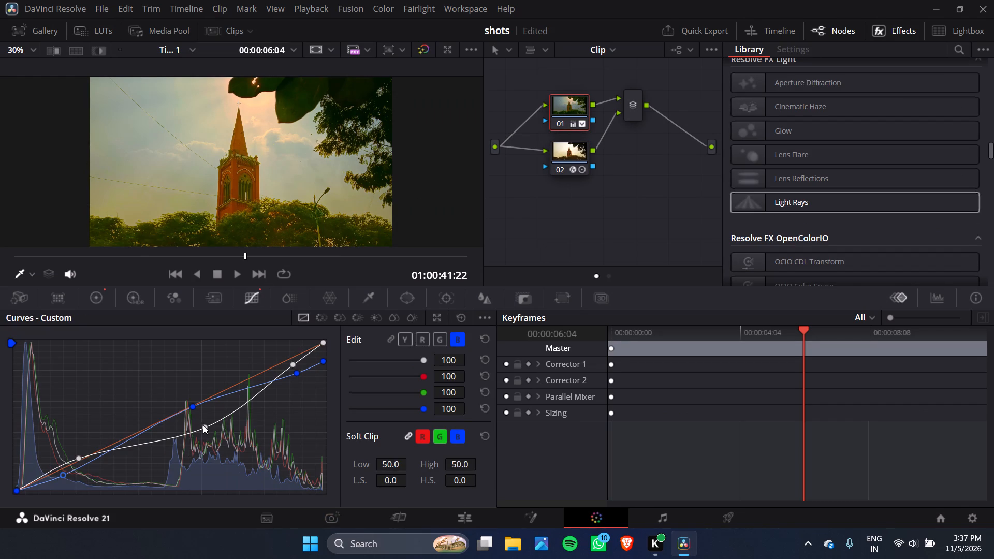
click(203, 428)
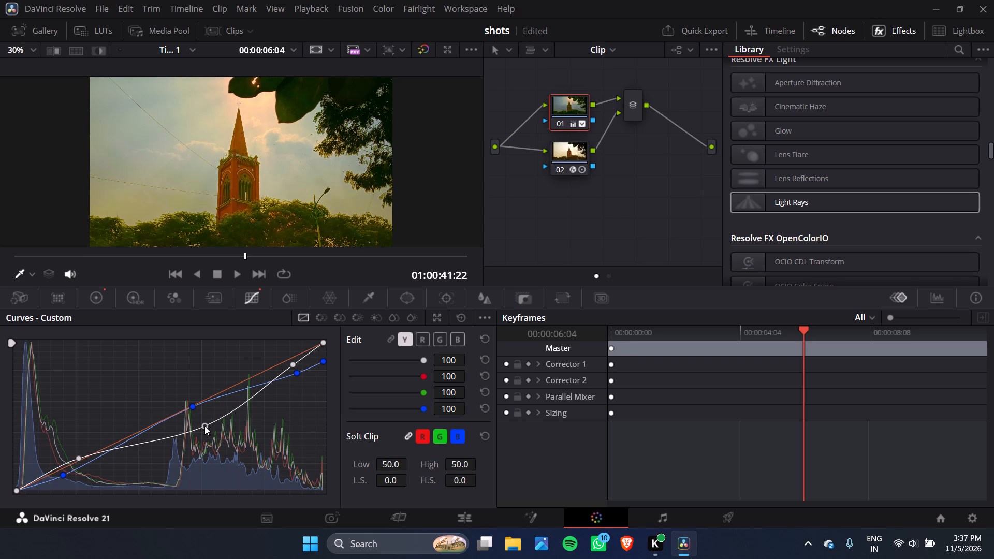
click(107, 296)
On node 02, try Light Rays Source Threshold values such as 0.674, 0.736, 0.372 and 0.465, then settle on 0.659.
click(575, 151)
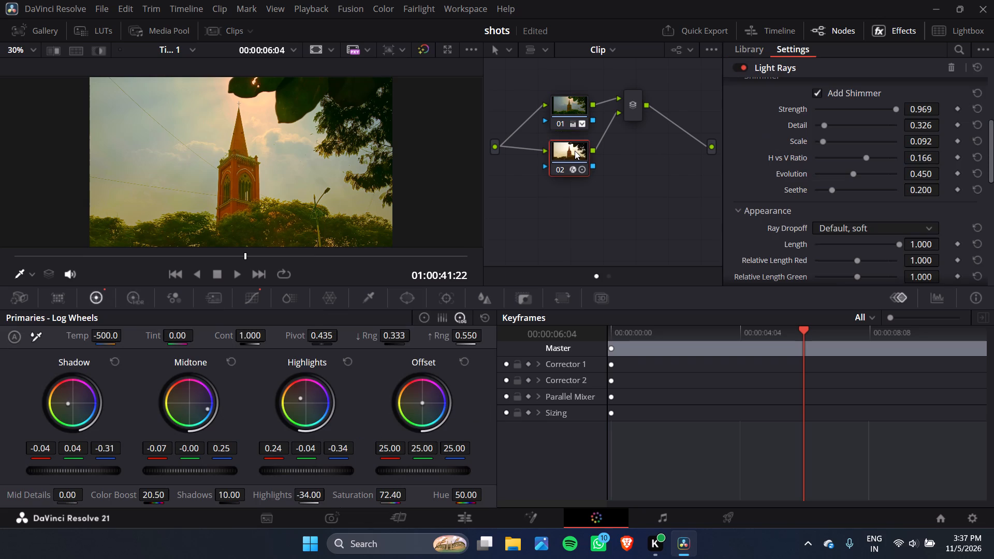
scroll(870, 173, up, 2)
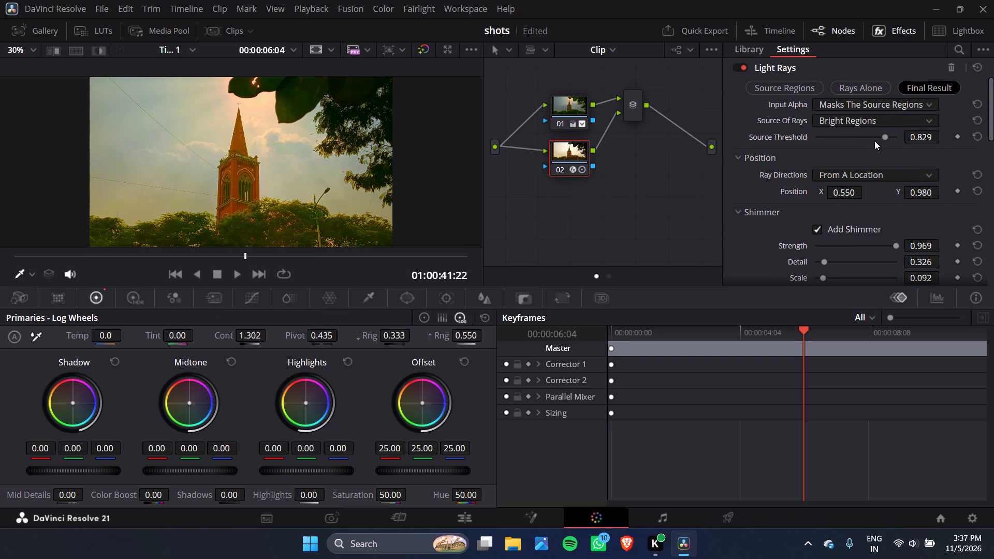
click(872, 137)
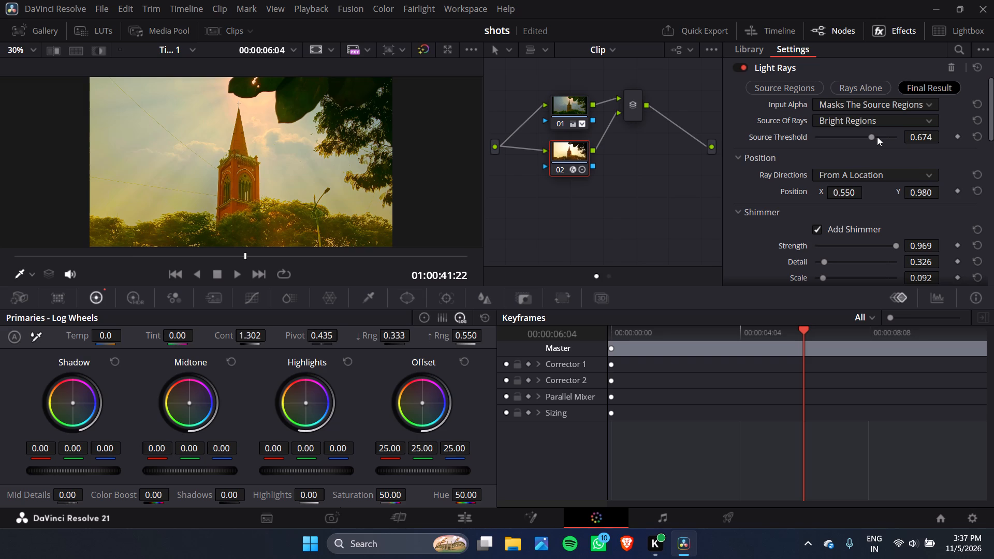
click(877, 137)
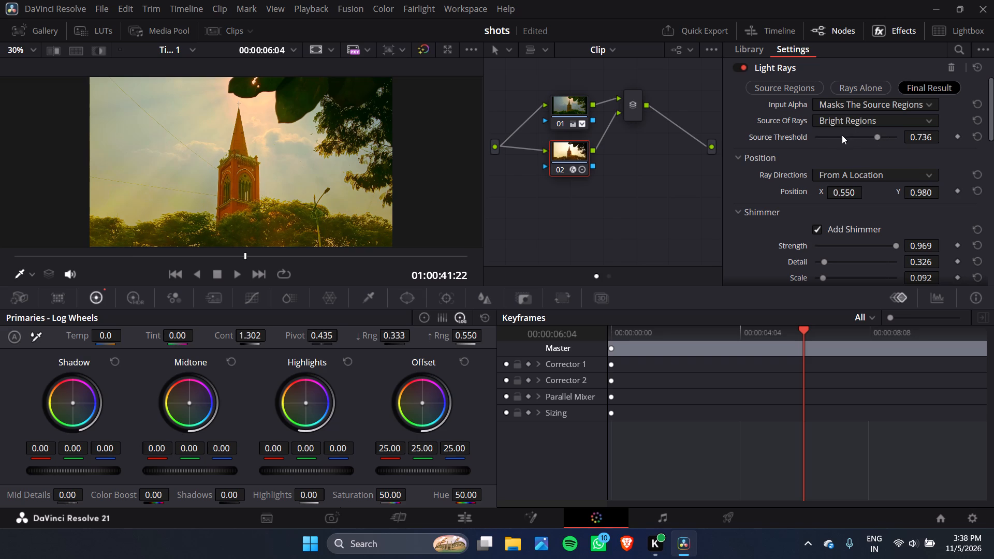
click(846, 136)
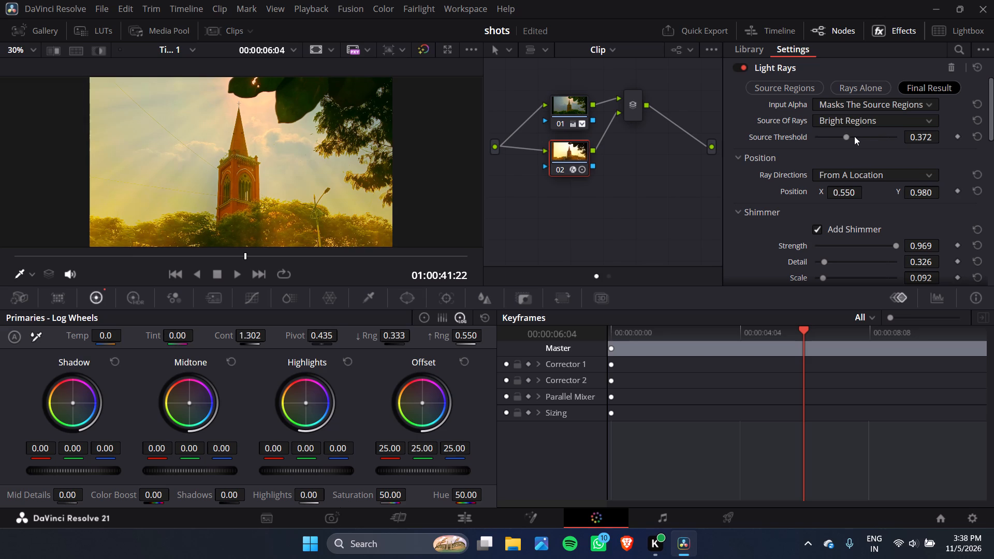
click(854, 136)
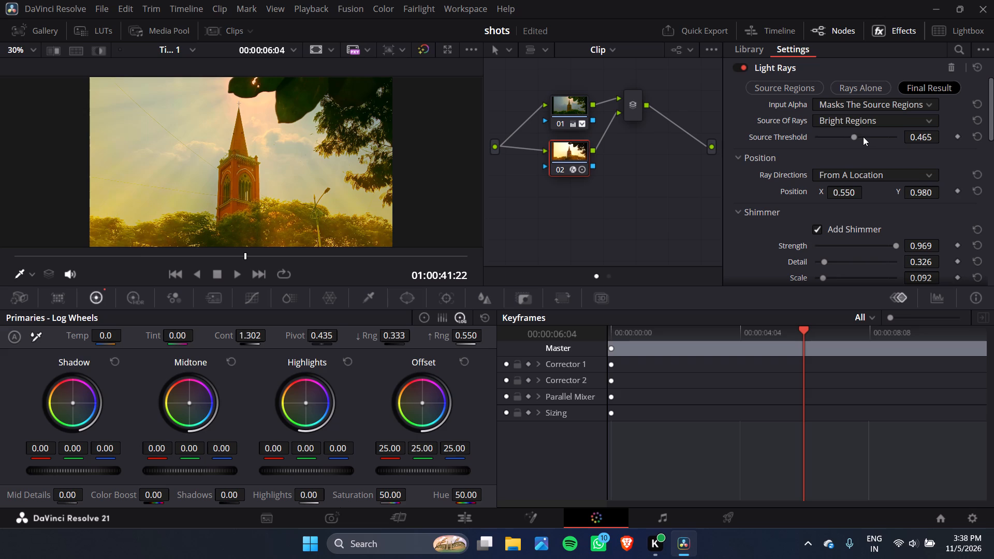
click(863, 137)
click(870, 137)
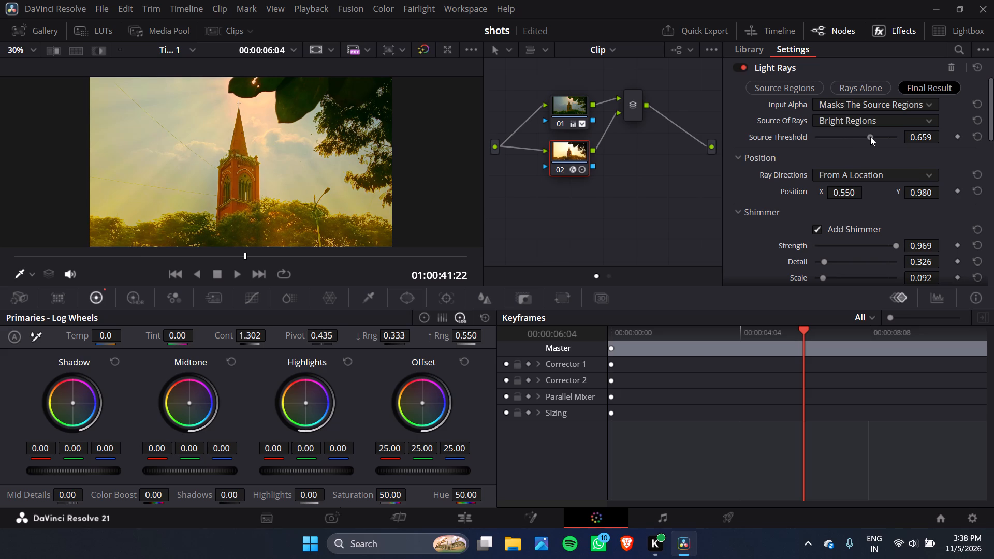
On the Edit page, play back the graded church tower clip from its start.
click(487, 522)
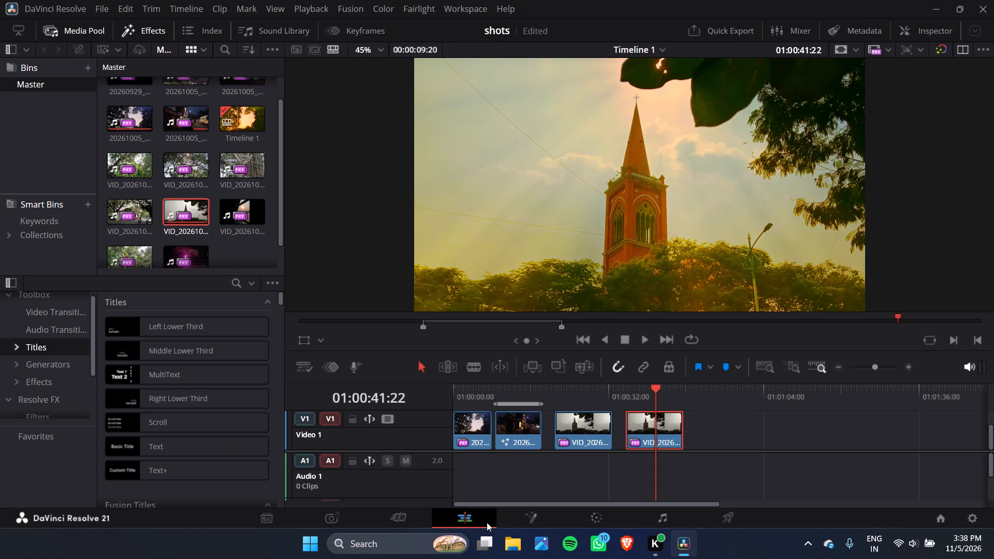
click(627, 393)
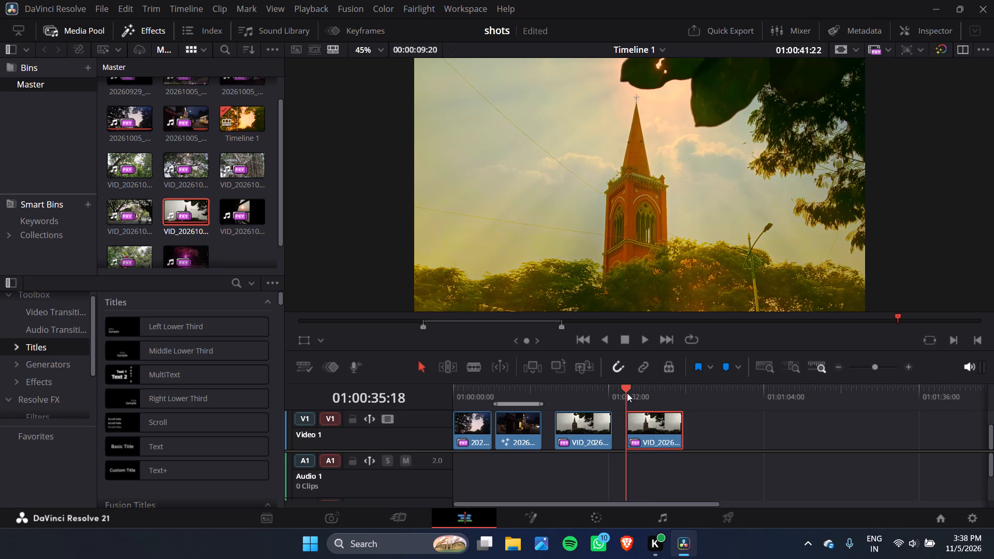
key(space)
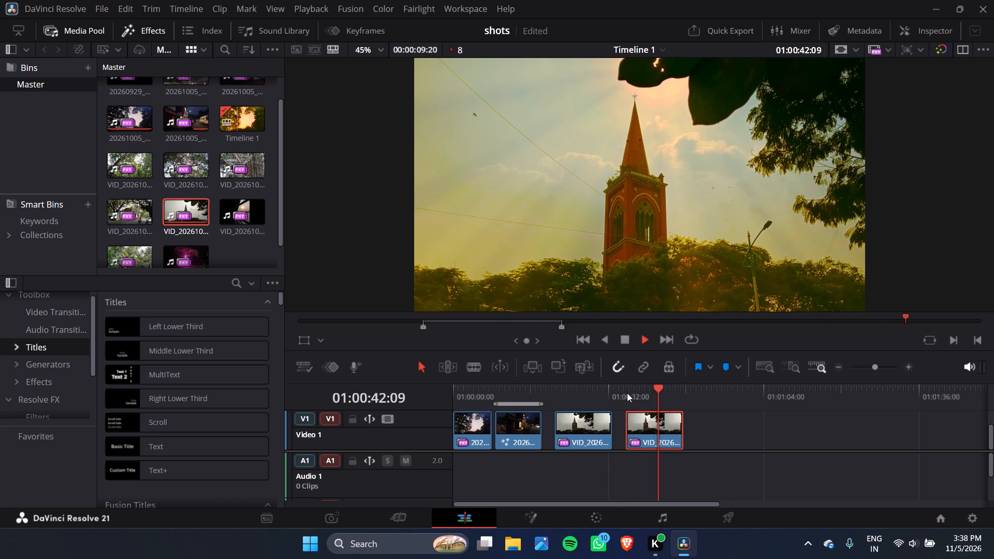
Stop playback and, on the Color page, keyframe node 02's Light Rays H vs V Ratio near the clip start, at 00:00:00:05.
key(space)
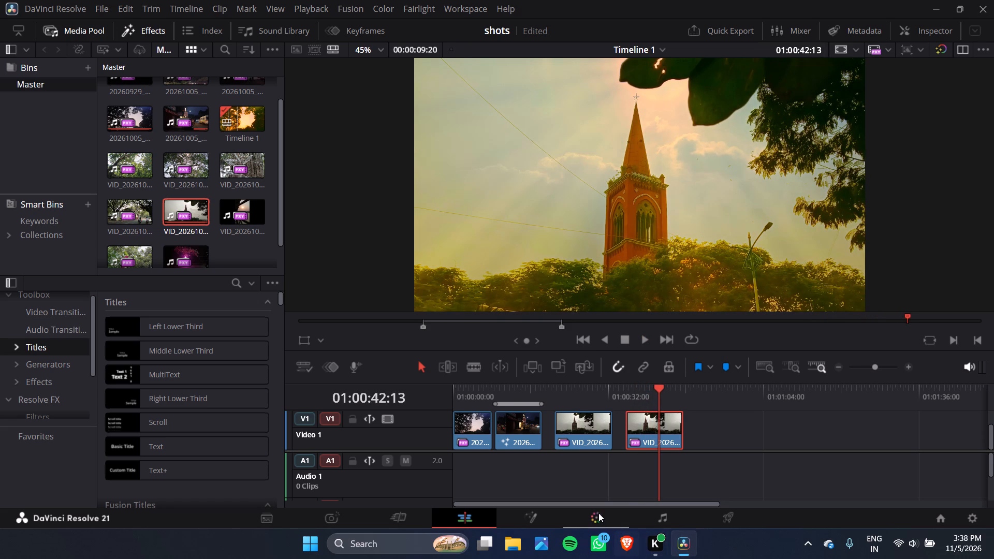
click(598, 513)
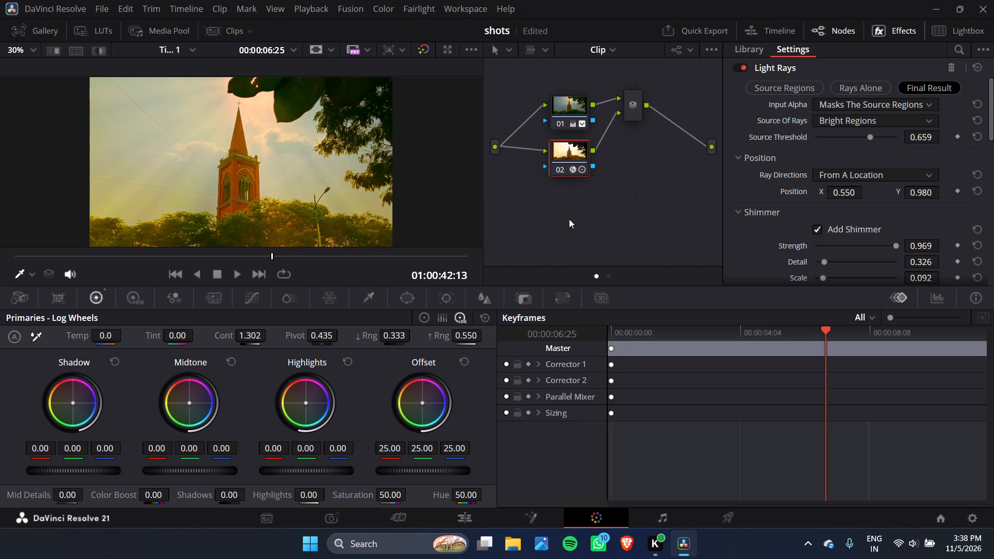
scroll(842, 239, down, 2)
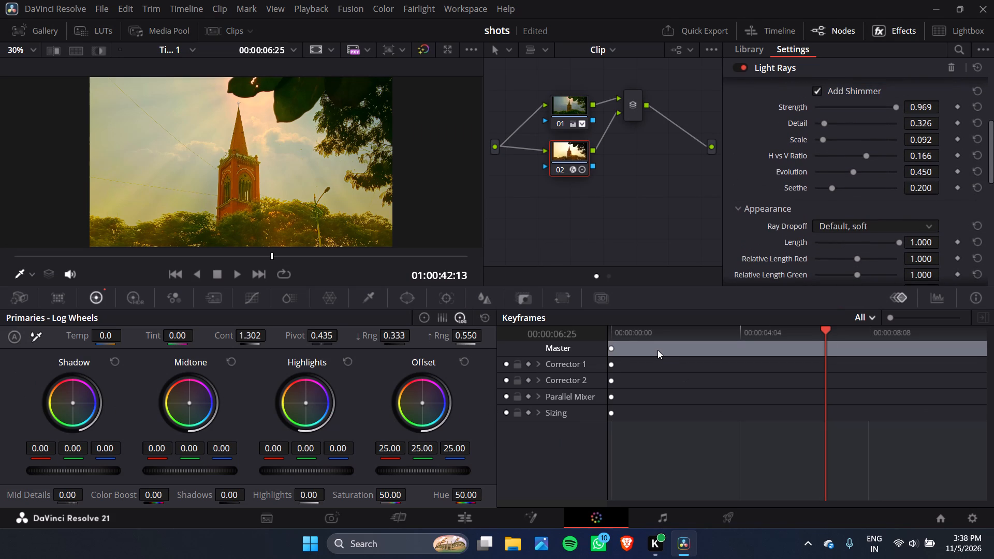
click(610, 327)
click(616, 330)
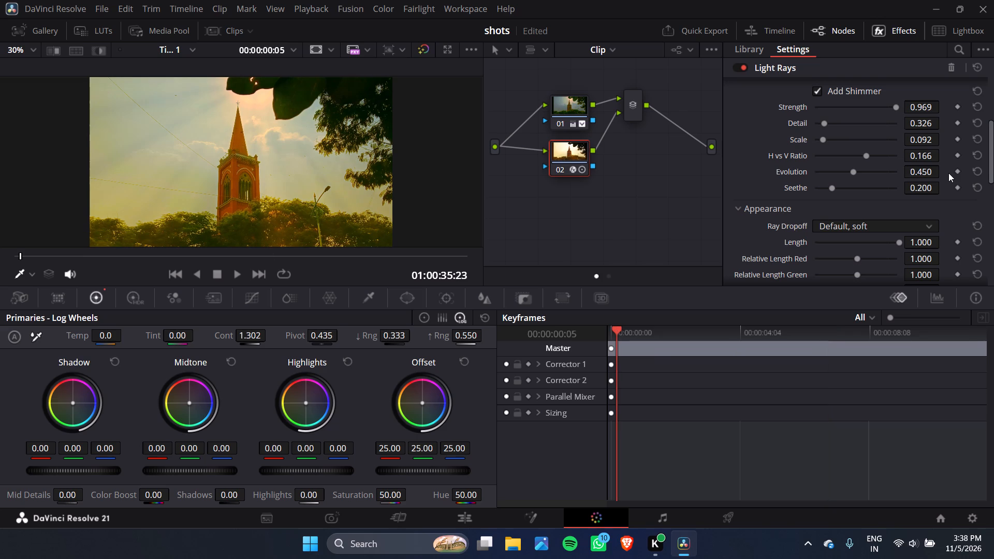
click(955, 154)
At the clip's end, 00:00:11:28, try H vs V Ratio values 0.436, 0.552 and 0.180, then set the shimmer keyframe to -0.145.
click(872, 330)
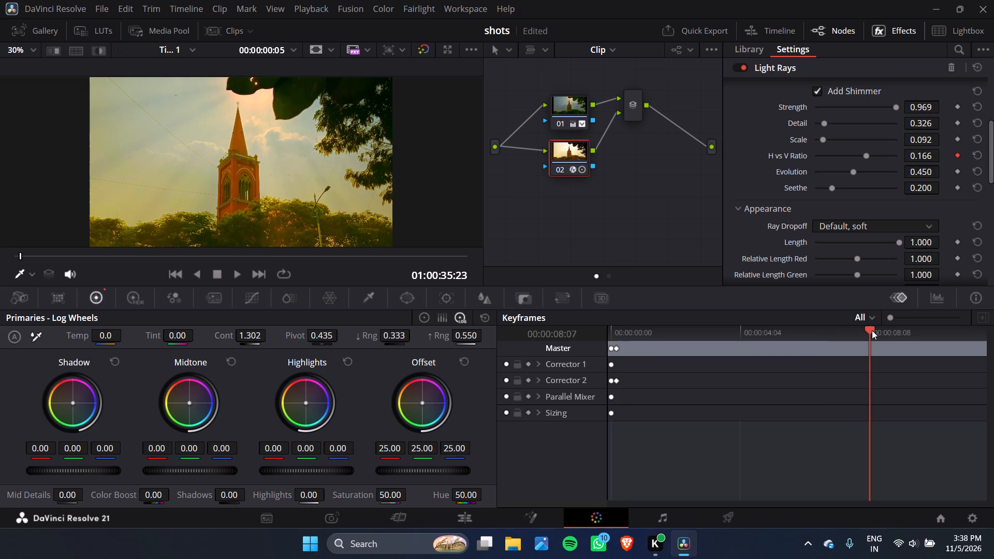
click(939, 332)
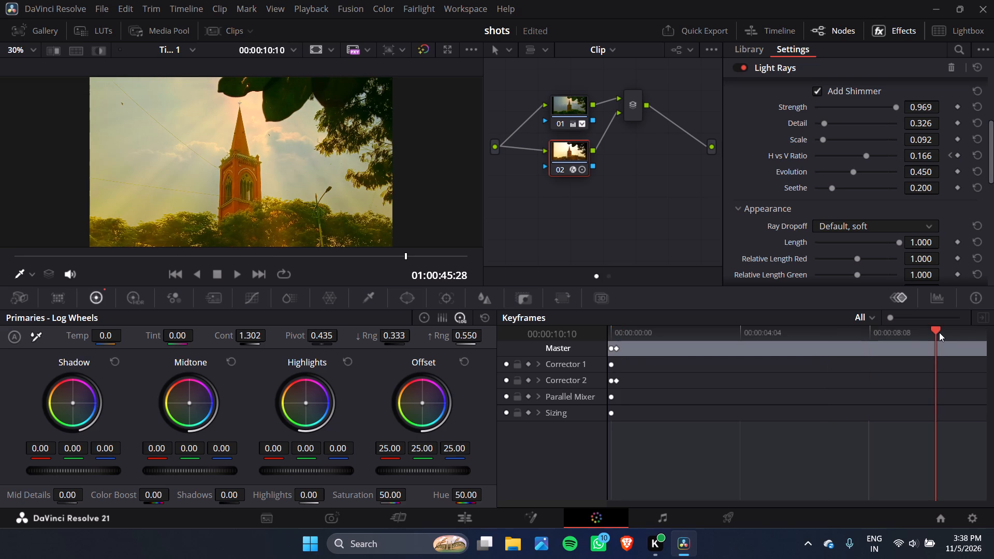
scroll(939, 332, left, 1)
drag(934, 327, 935, 327)
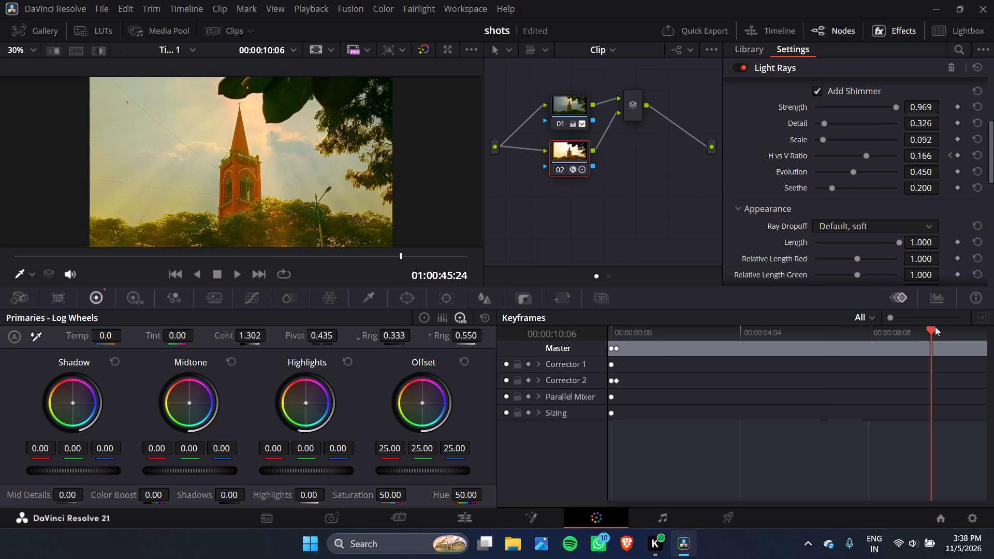
drag(935, 327, 993, 327)
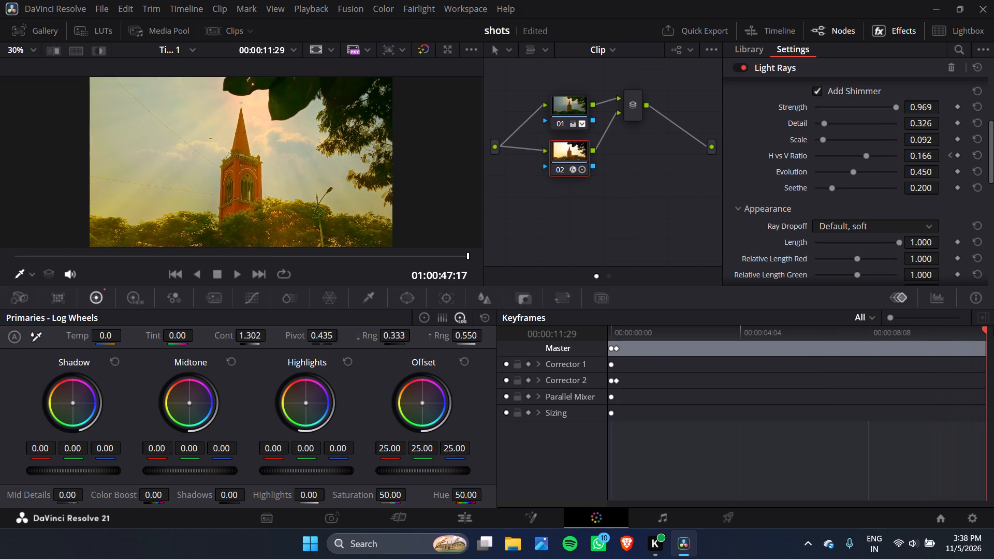
drag(993, 327, 989, 315)
scroll(970, 339, left, 1)
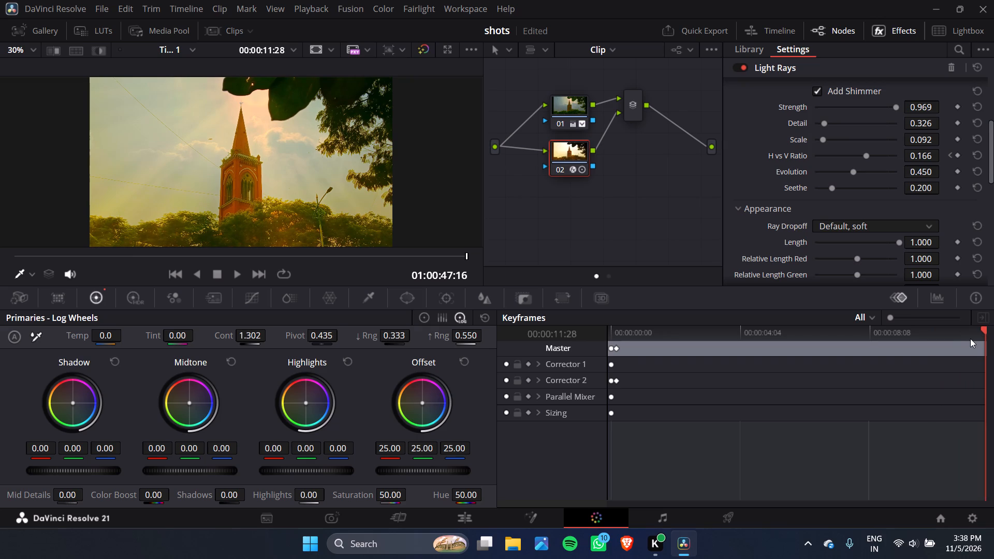
scroll(970, 339, left, 1)
click(882, 156)
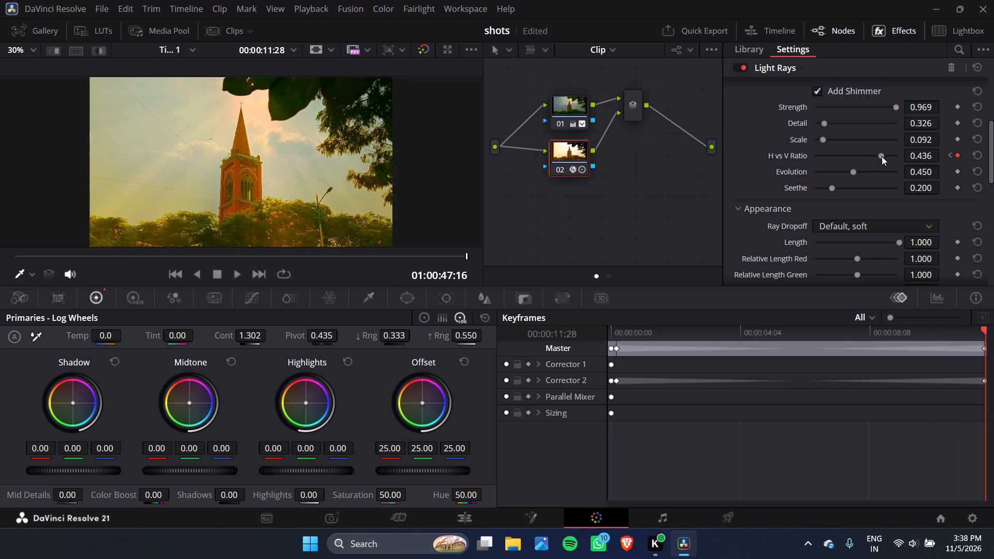
drag(882, 156, 880, 155)
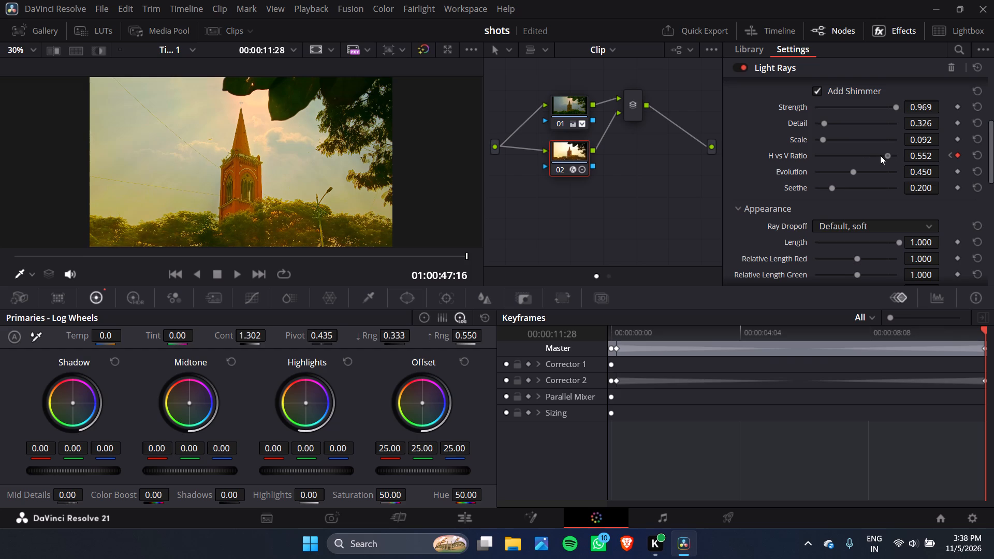
drag(880, 155, 868, 170)
click(849, 157)
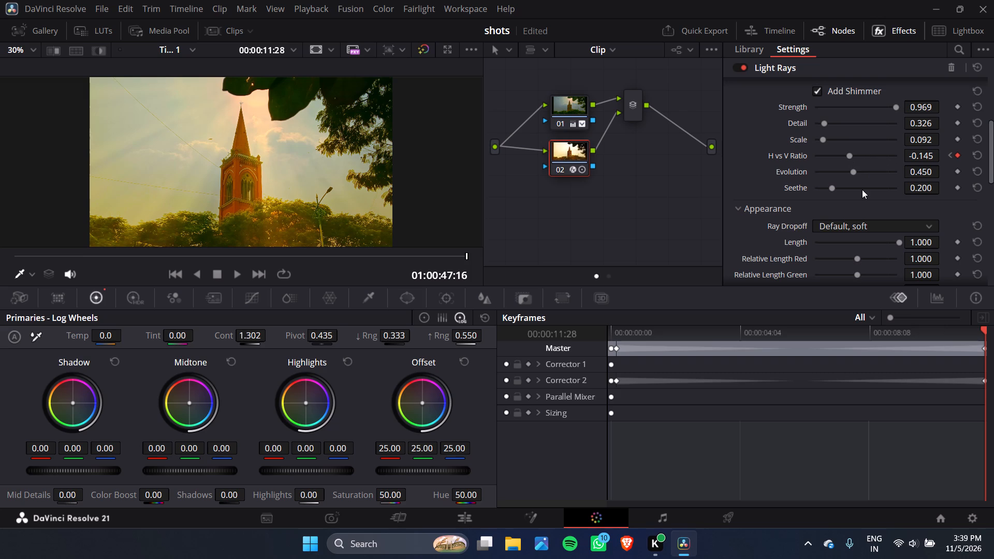
On the Edit page, play back the church tower clip from its start twice to review the animated shimmer.
click(471, 514)
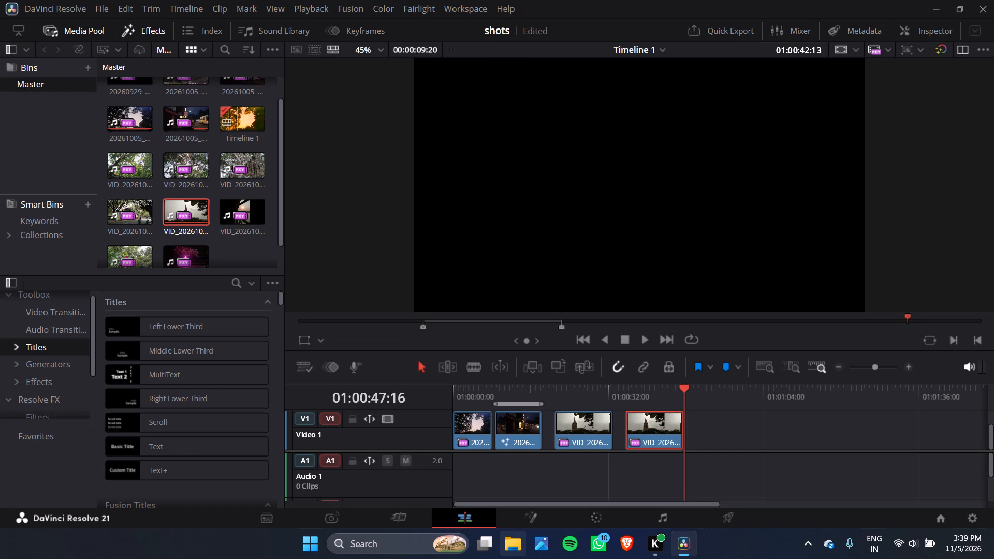
click(624, 390)
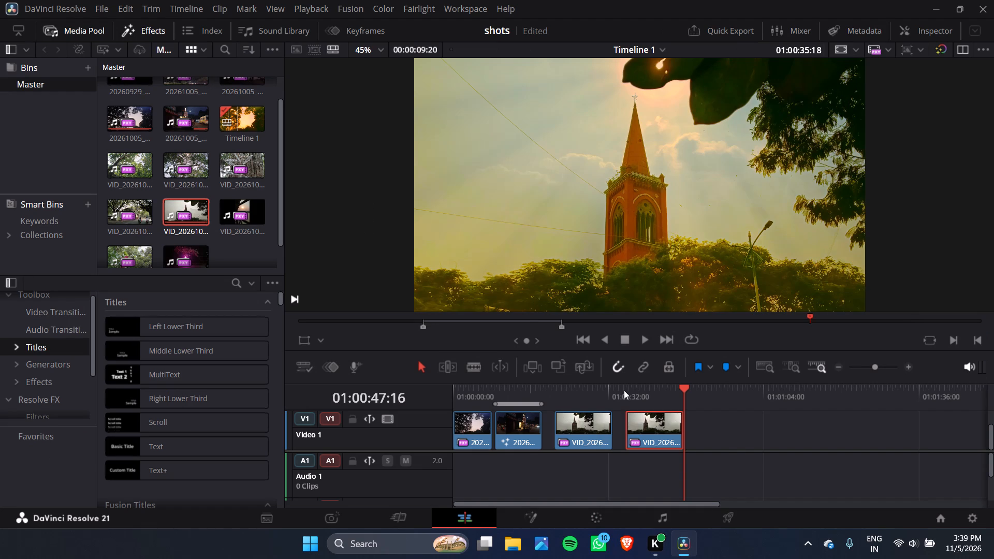
key(space)
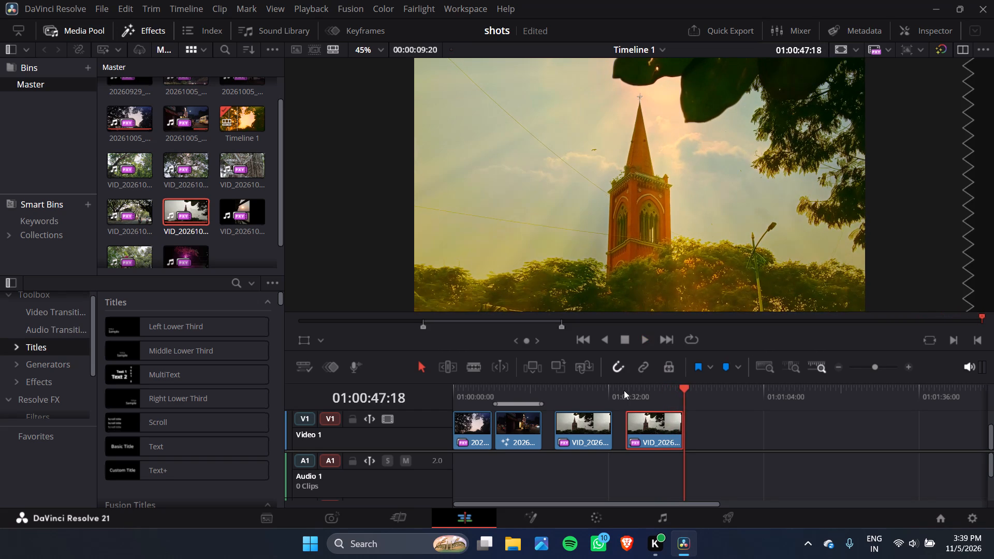
click(624, 390)
key(space)
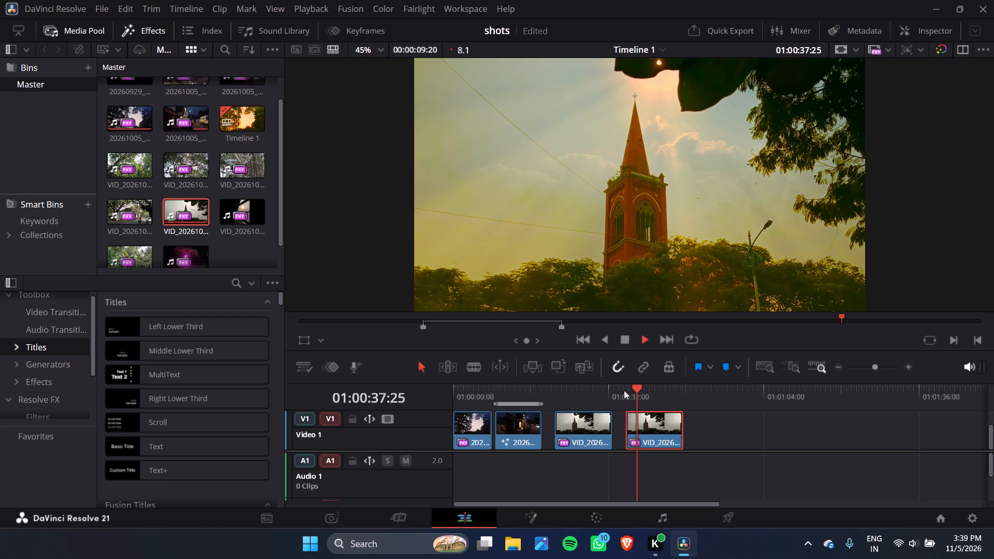
key(space)
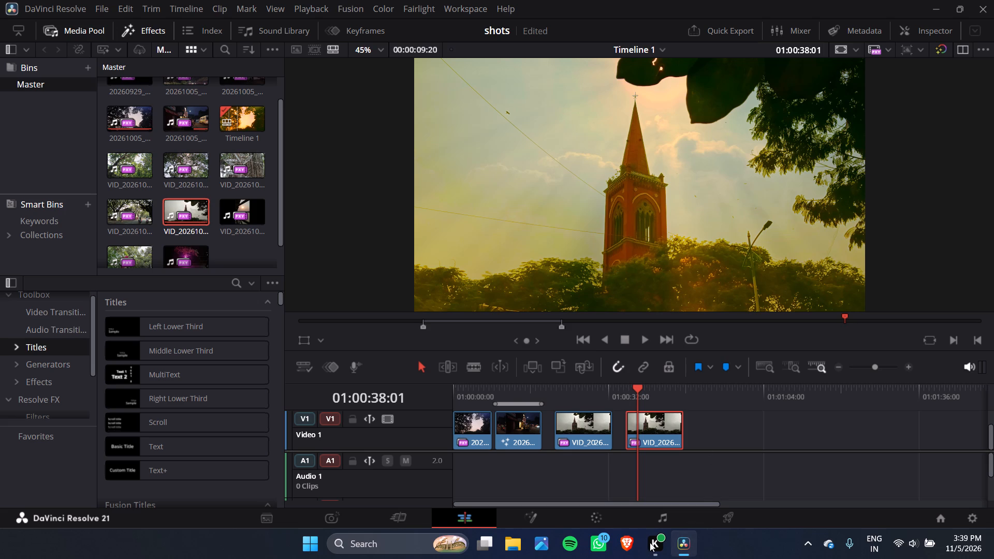
On the Color page, try cooler Shadow tints on node 01, including a reset, then settle on about -0.05, 0.03, -0.19.
click(617, 518)
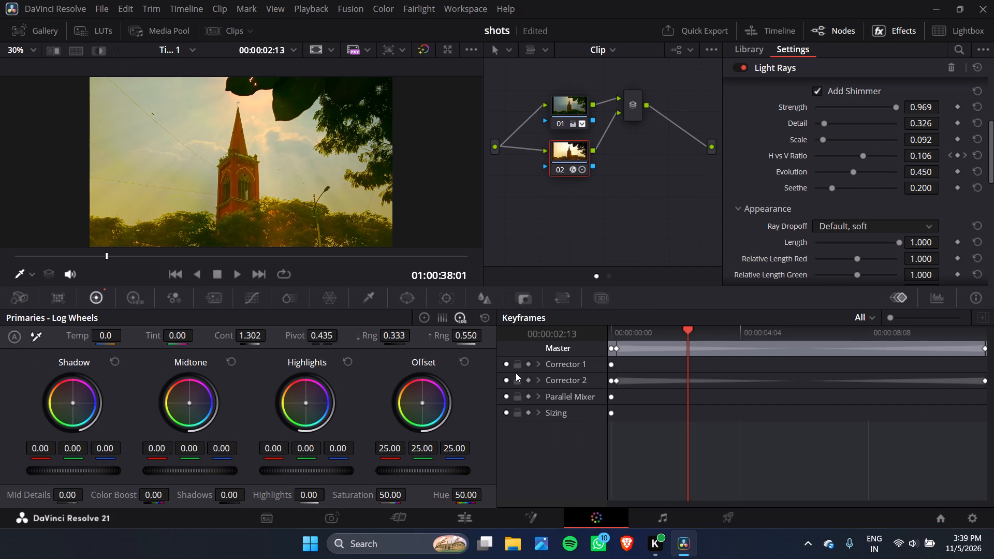
click(574, 99)
drag(68, 402, 76, 408)
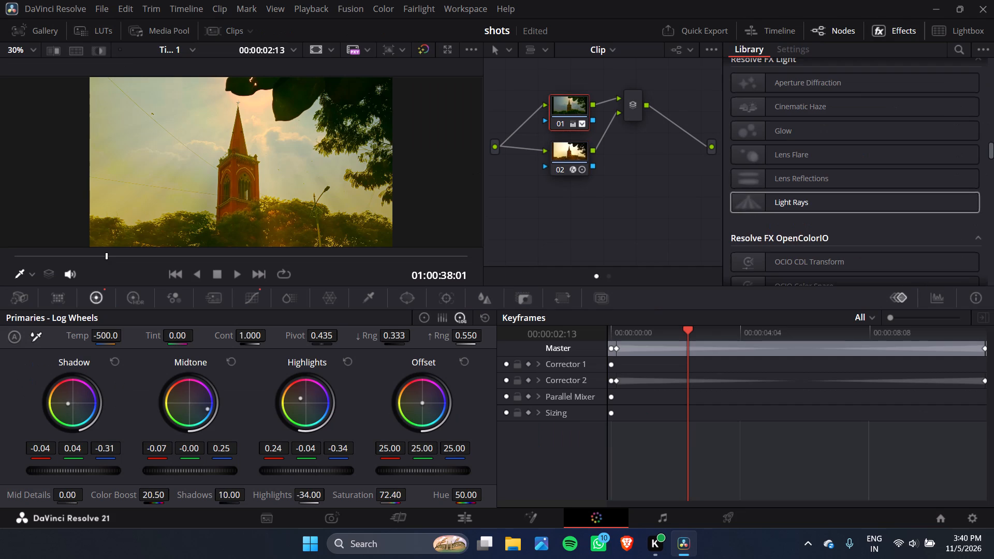
drag(76, 408, 90, 404)
drag(90, 404, 150, 400)
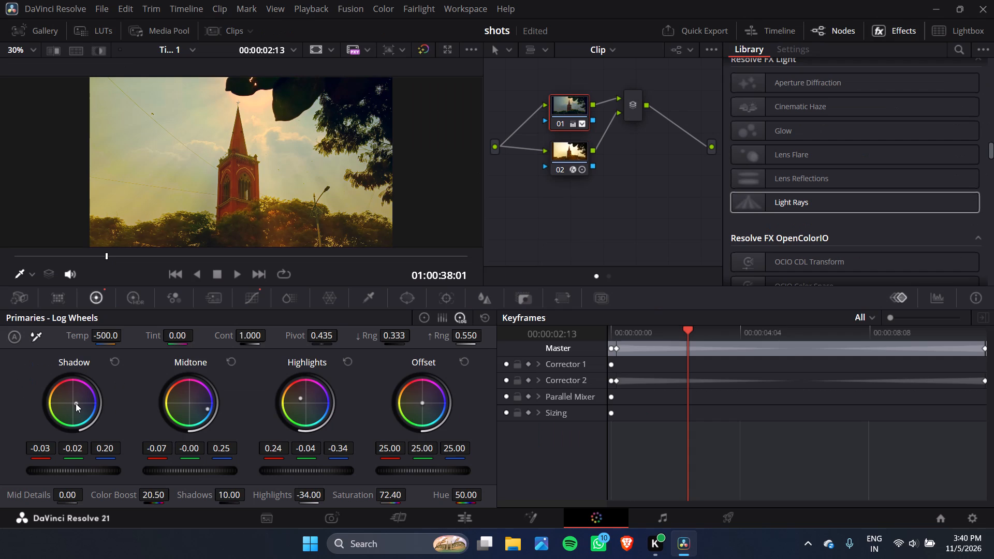
double_click(82, 403)
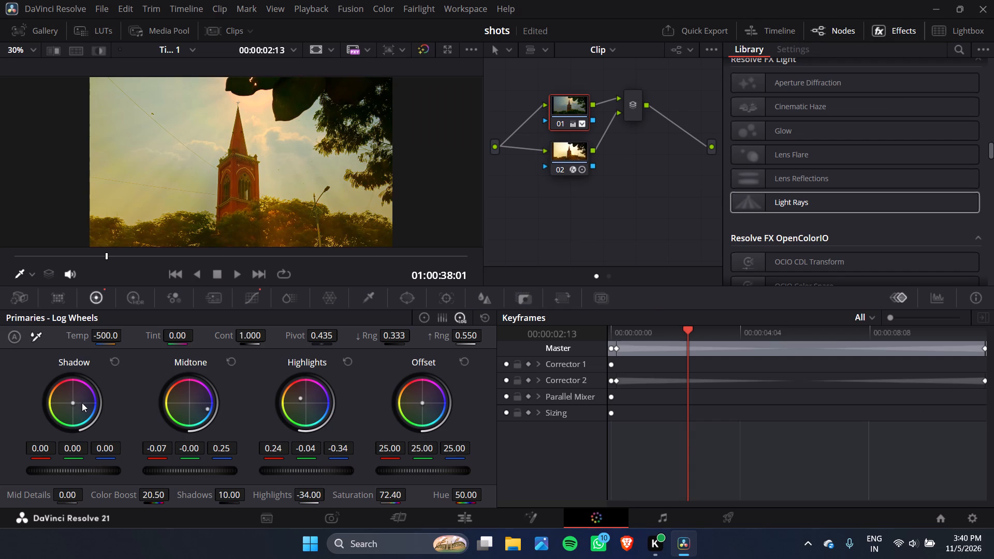
drag(82, 403, 105, 422)
drag(105, 422, 110, 418)
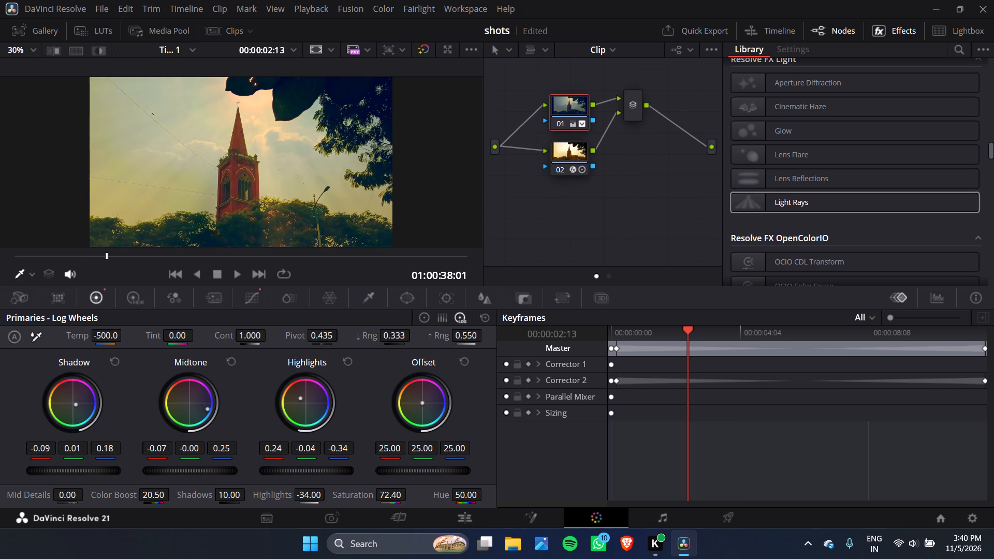
drag(110, 418, 105, 418)
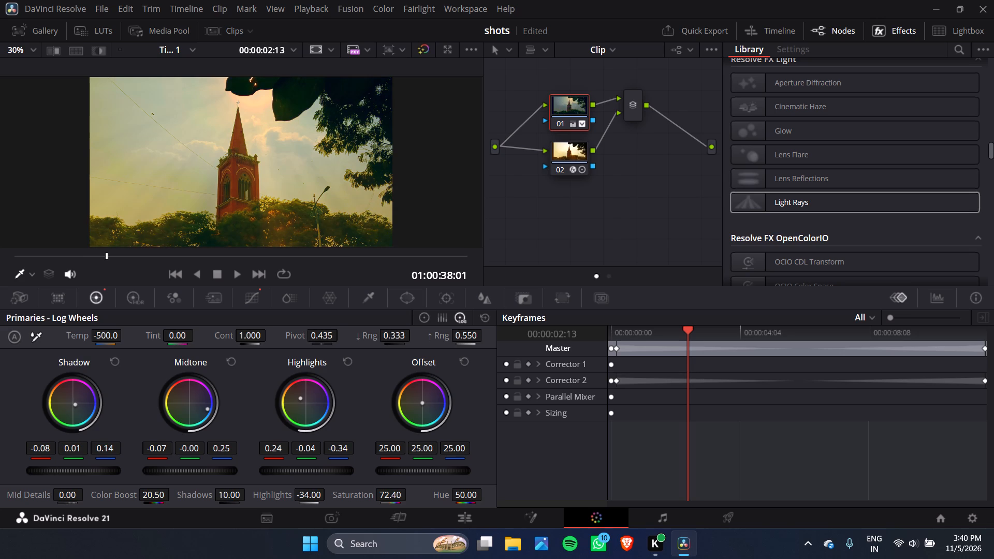
drag(105, 418, 102, 418)
drag(75, 404, 40, 404)
drag(40, 404, 25, 398)
Raise the Light Rays Source Threshold on node 02 to 0.969.
click(555, 160)
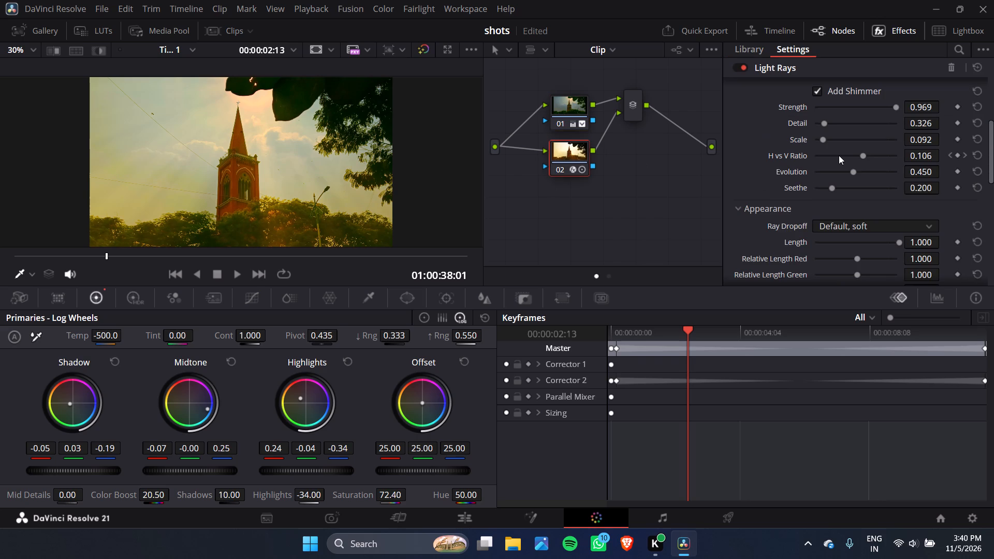
scroll(841, 164, up, 3)
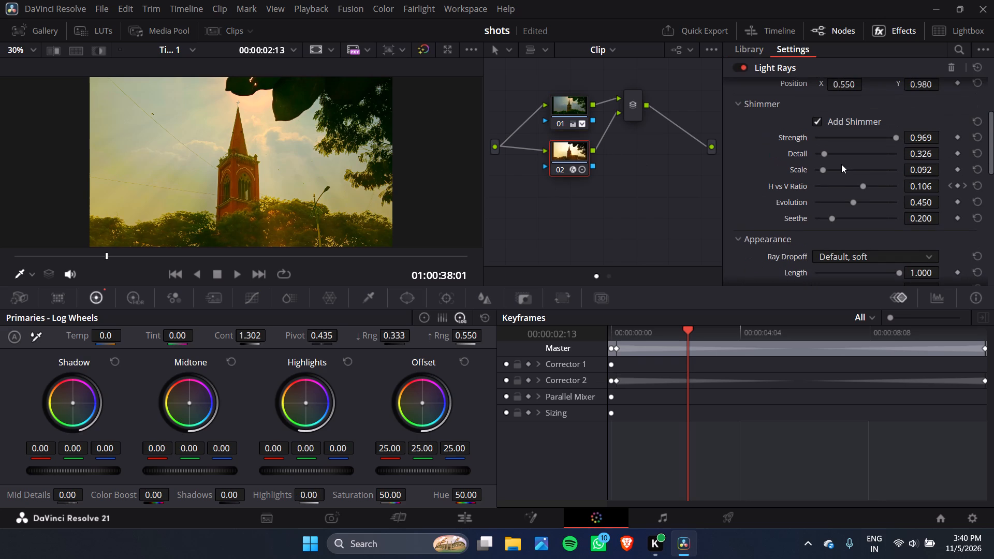
scroll(841, 164, up, 1)
click(897, 136)
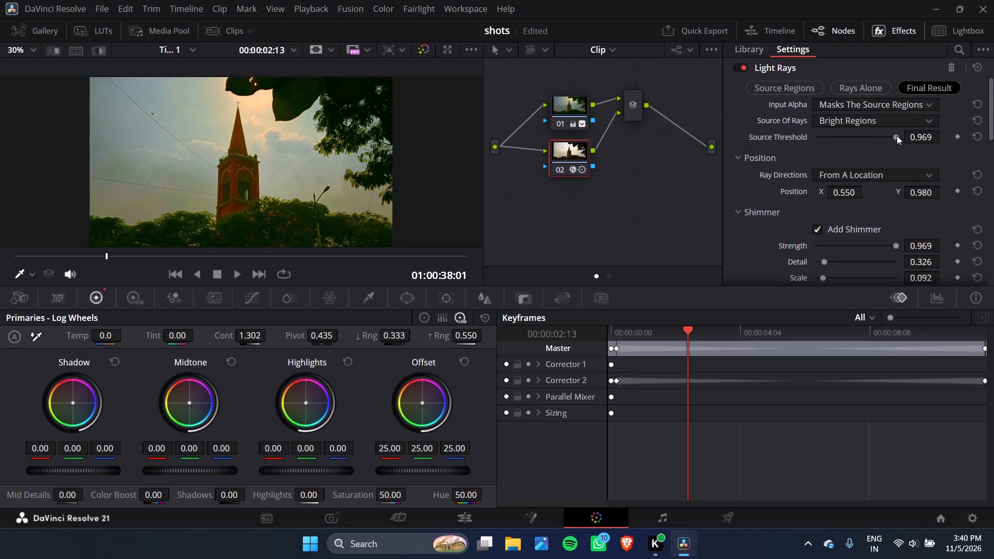
Lower the Light Rays Source Threshold on node 02, trying 0.814 before settling on 0.876.
click(883, 137)
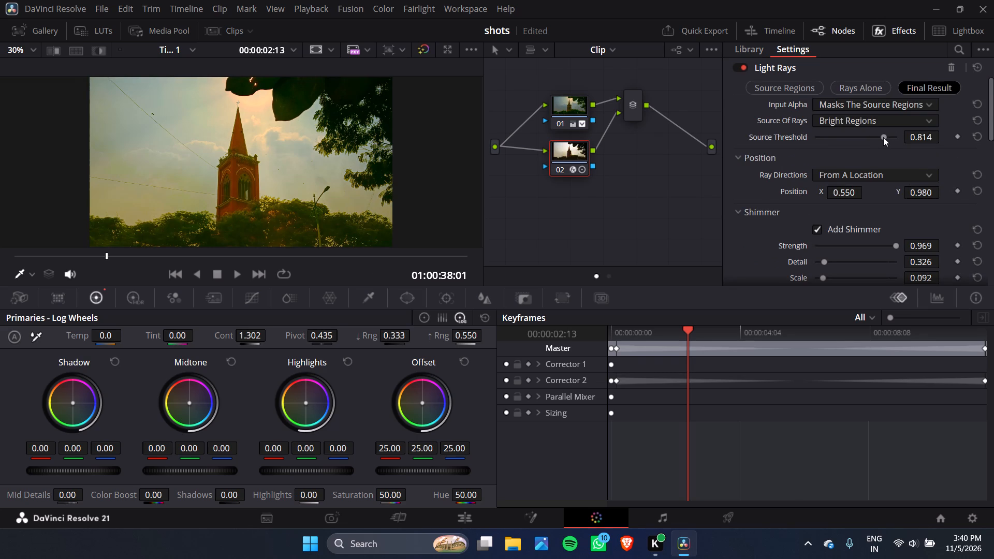
click(888, 136)
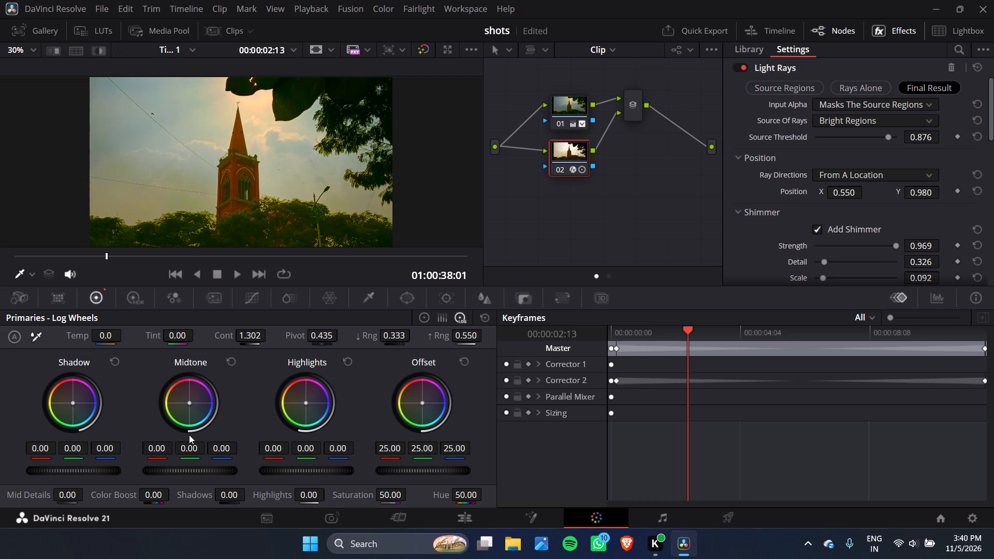
Tint the Shadow wheel on node 02 slightly blue, trying stronger blue values before settling on about -0.02, 0.00, 0.07.
drag(71, 400, 97, 408)
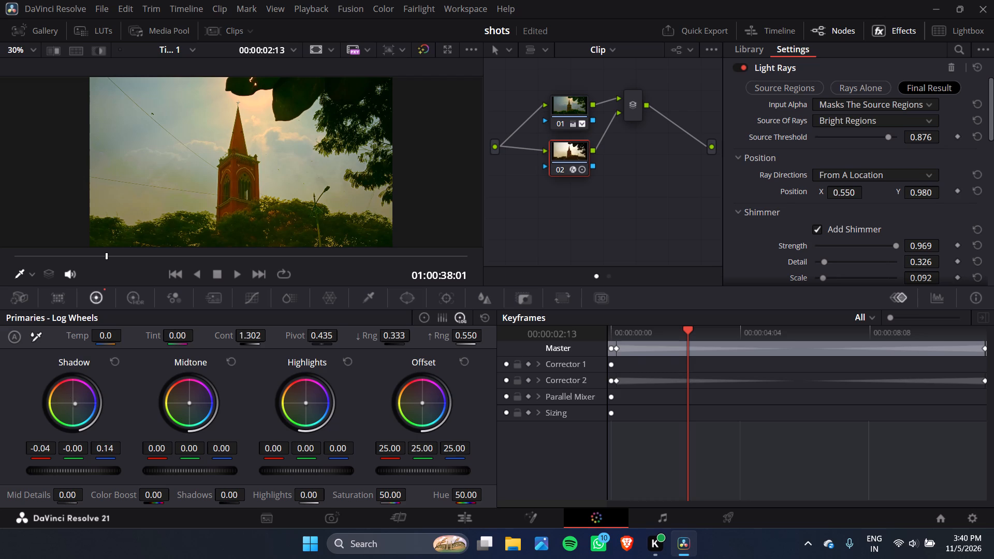
drag(97, 408, 114, 416)
drag(114, 416, 82, 404)
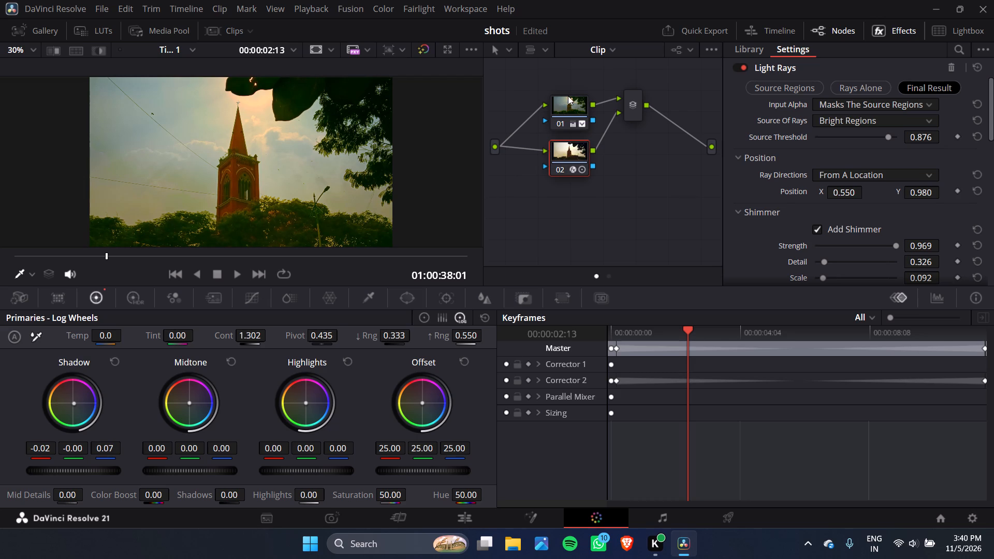
On node 01, adjust the blue custom curve's control point in the shadows.
click(568, 97)
click(243, 301)
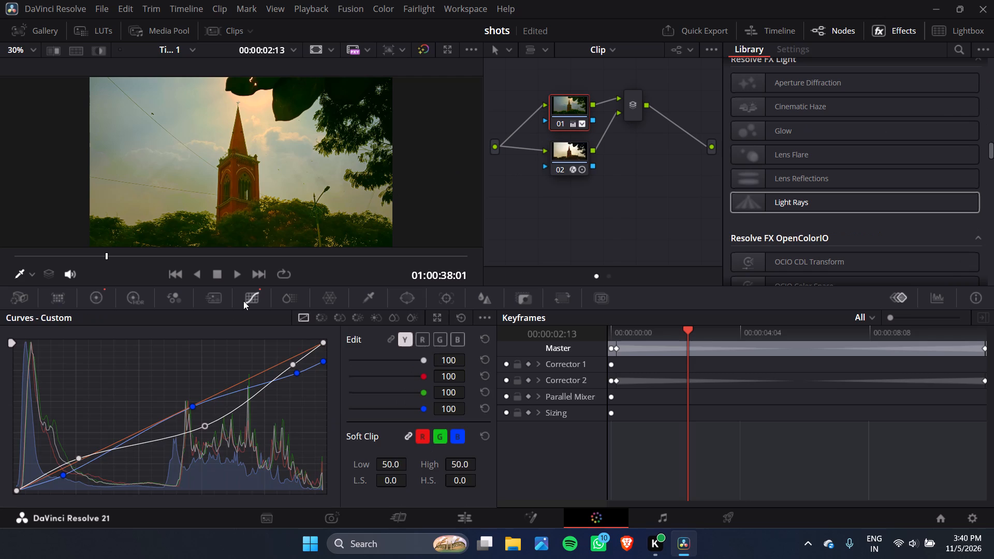
click(63, 474)
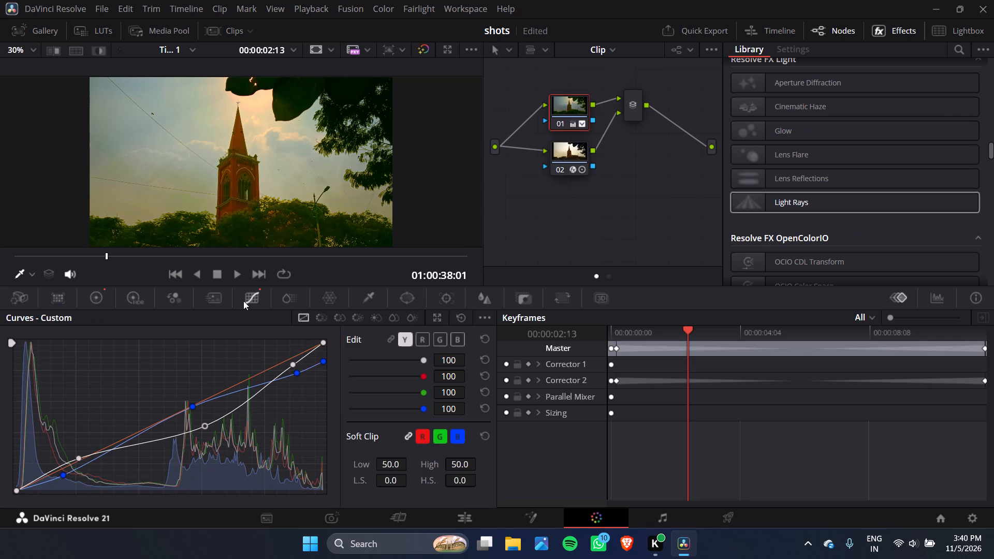